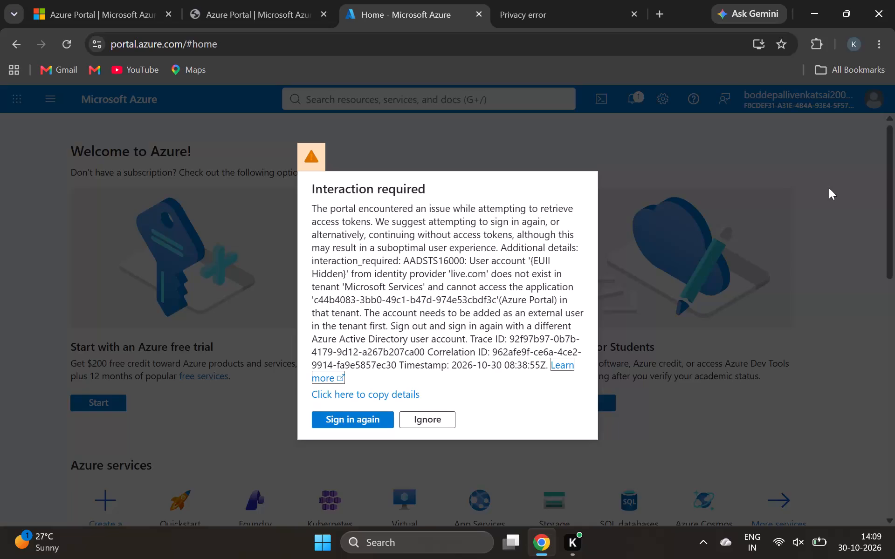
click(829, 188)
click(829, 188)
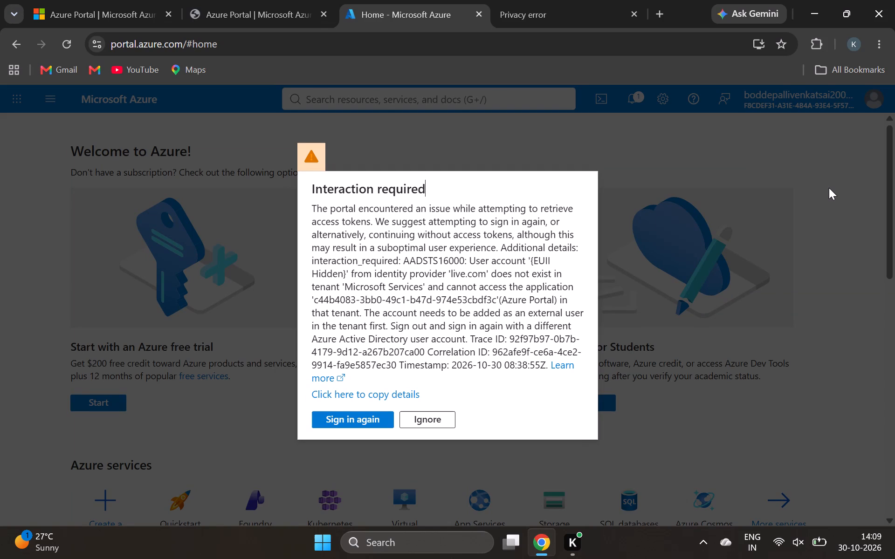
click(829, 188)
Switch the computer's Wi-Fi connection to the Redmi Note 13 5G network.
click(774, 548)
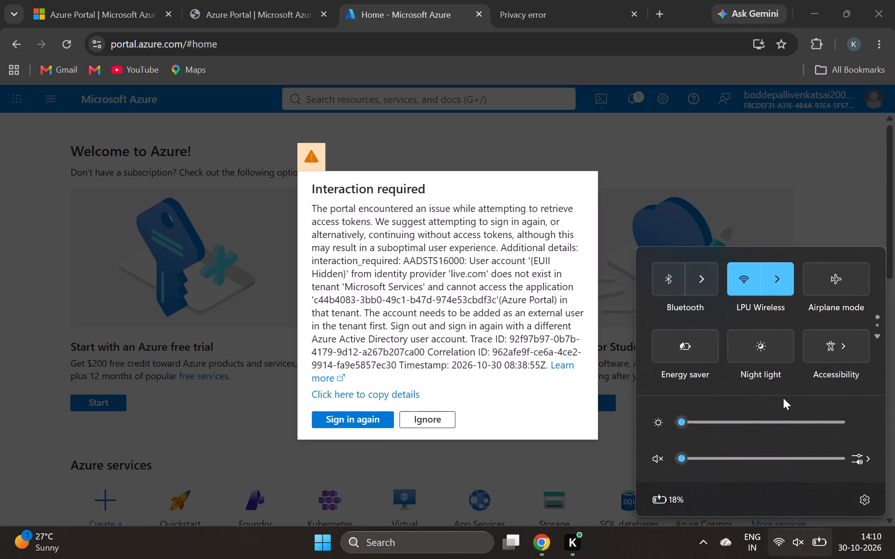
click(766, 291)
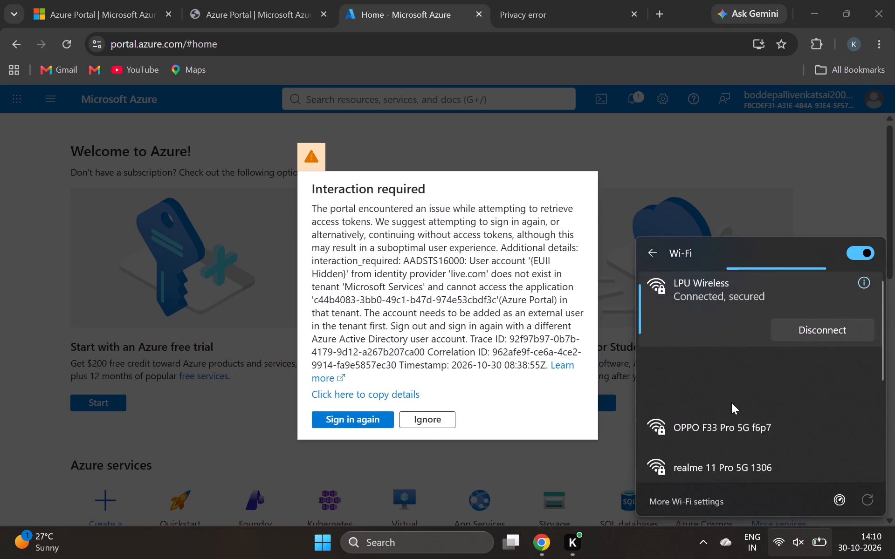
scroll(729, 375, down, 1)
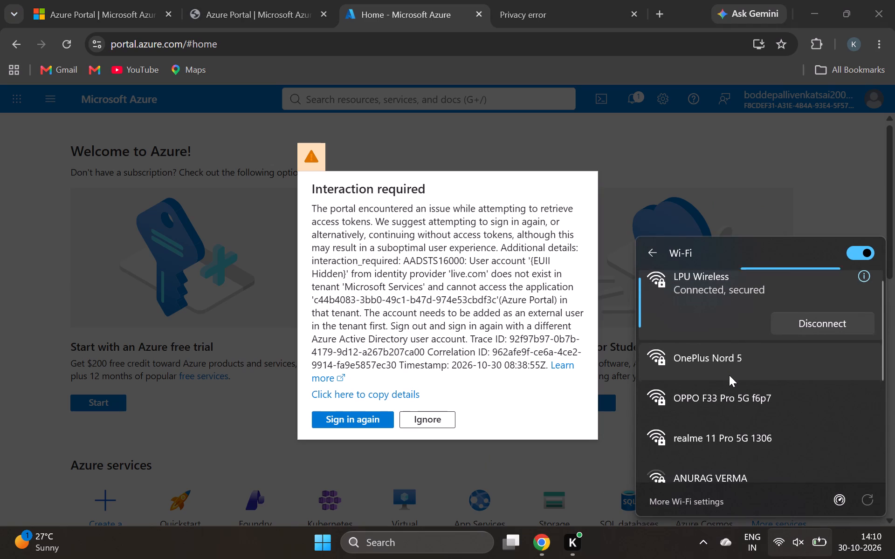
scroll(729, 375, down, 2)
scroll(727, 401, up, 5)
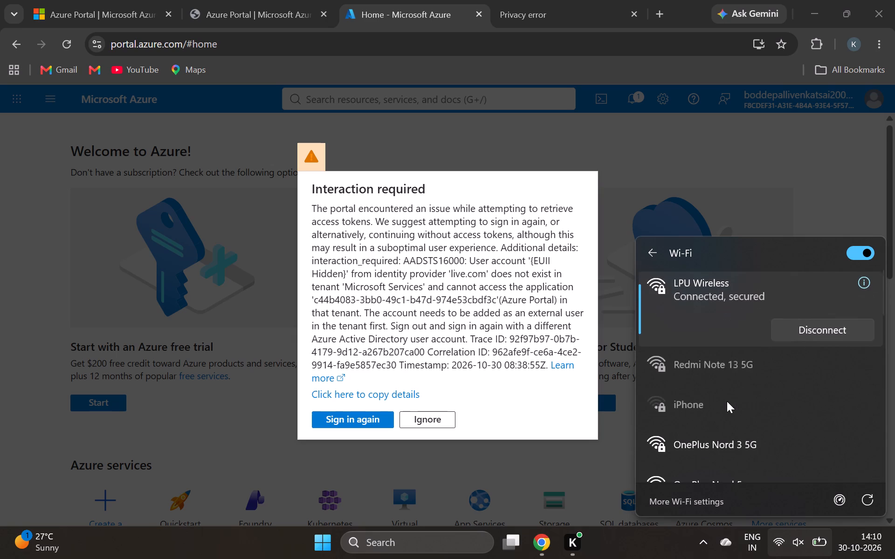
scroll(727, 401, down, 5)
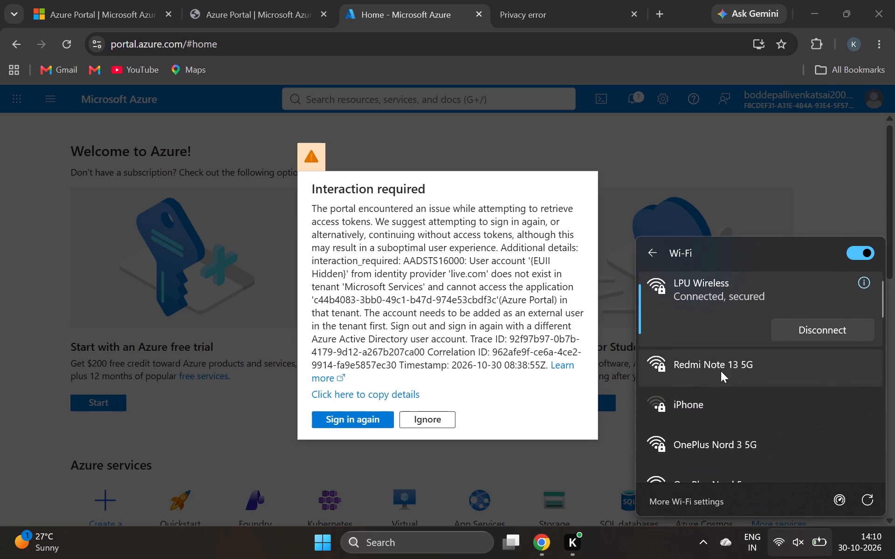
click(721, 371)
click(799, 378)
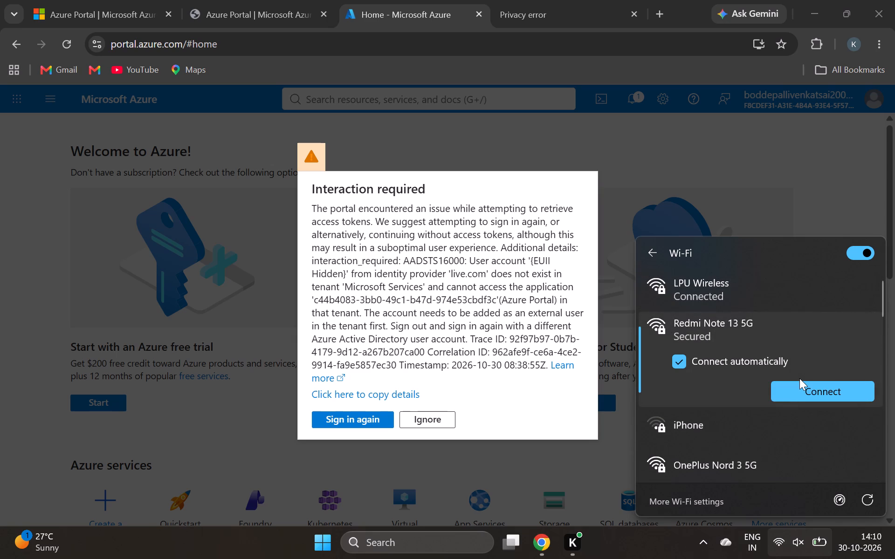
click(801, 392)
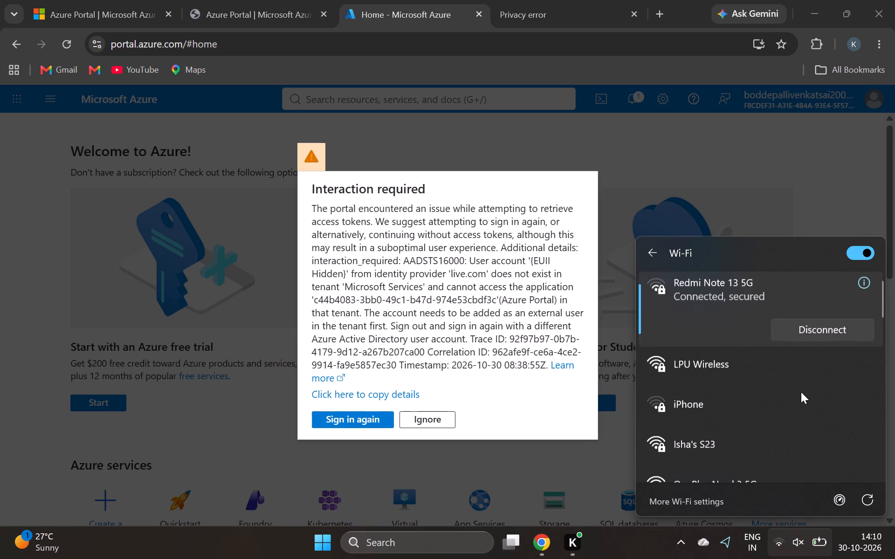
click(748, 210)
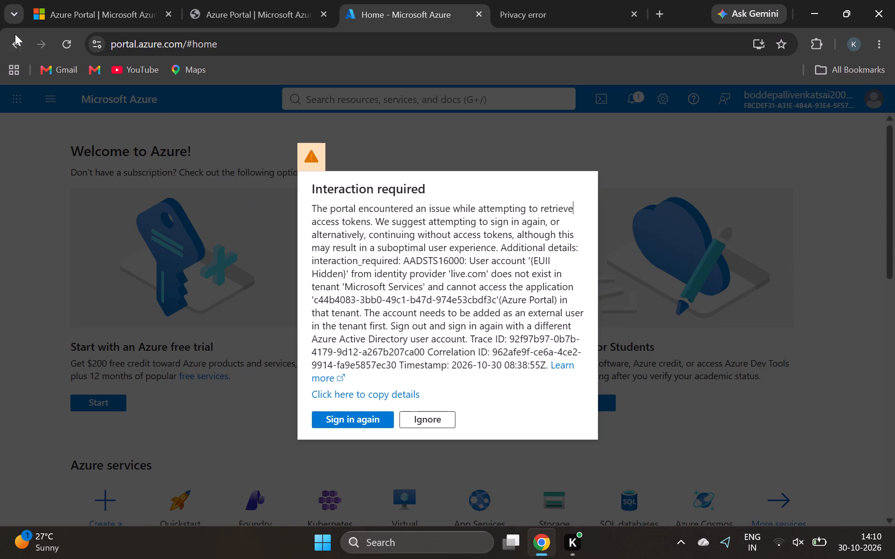
Reload the Azure portal home page.
click(62, 42)
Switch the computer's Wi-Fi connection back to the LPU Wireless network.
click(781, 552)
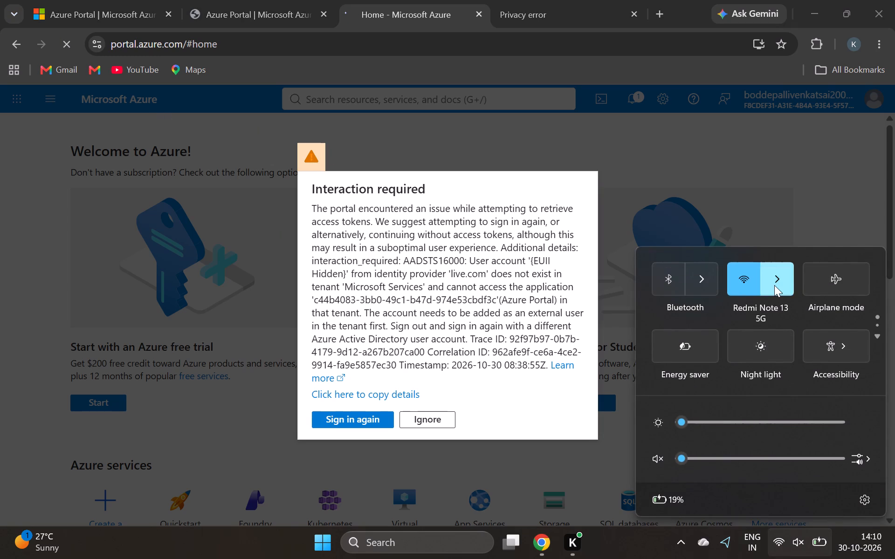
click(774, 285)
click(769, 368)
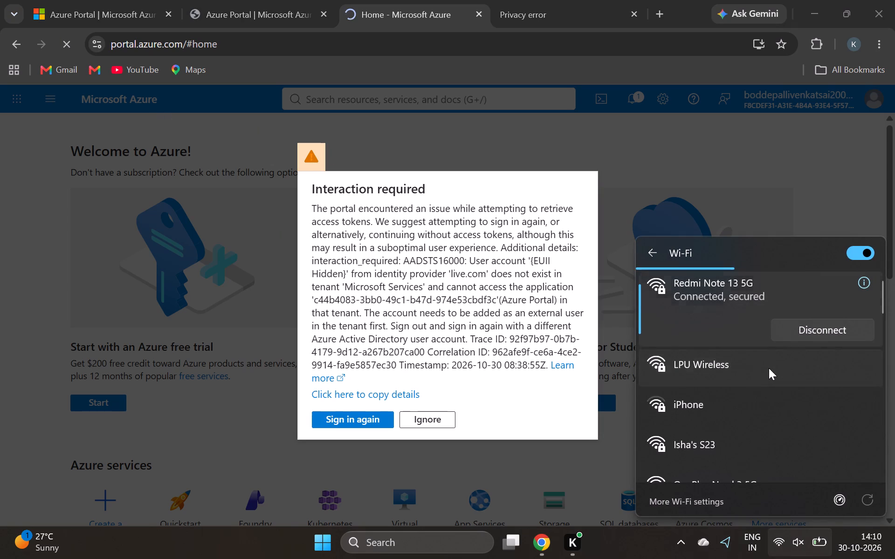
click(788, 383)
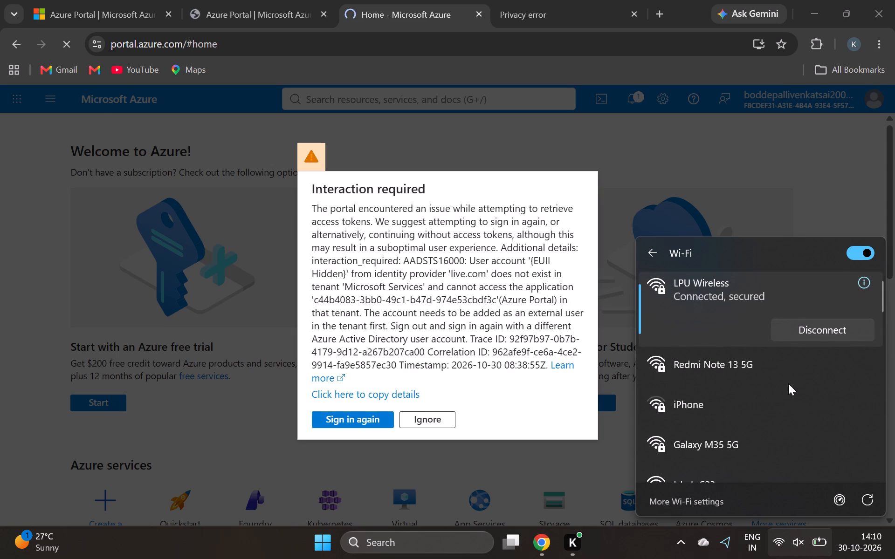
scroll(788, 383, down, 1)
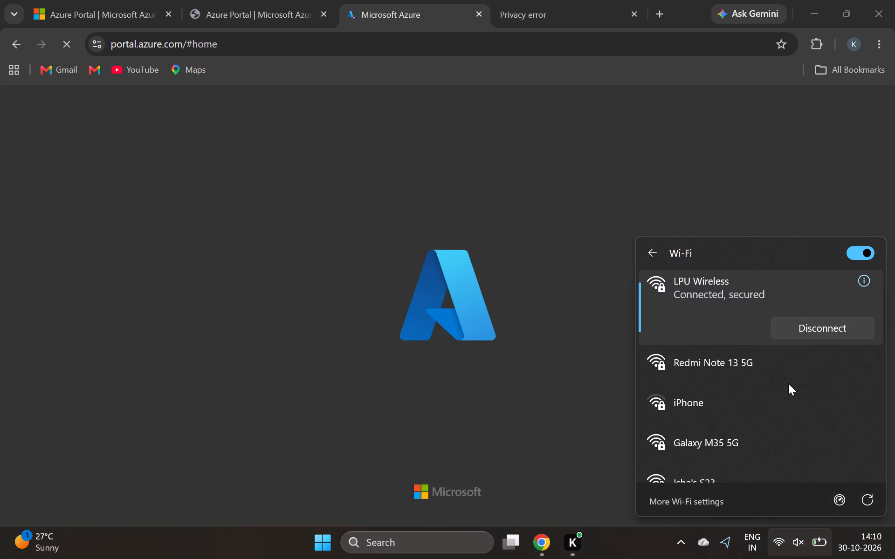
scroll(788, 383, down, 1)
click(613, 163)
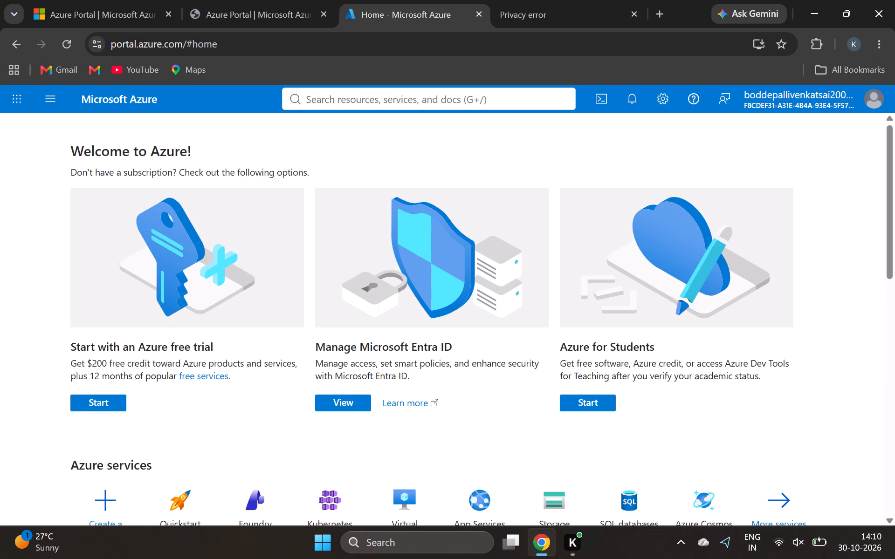
Search the Azure portal for "vi" and open the Virtual machines service.
click(573, 107)
click(531, 96)
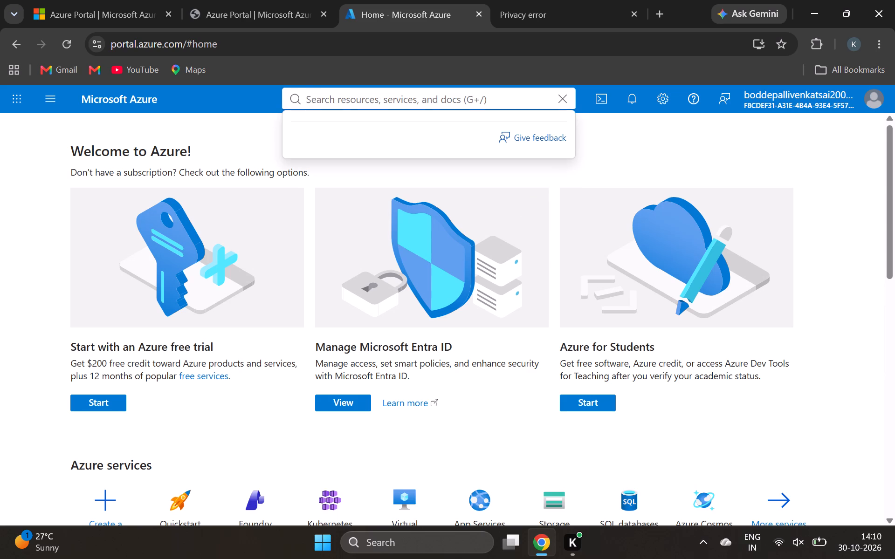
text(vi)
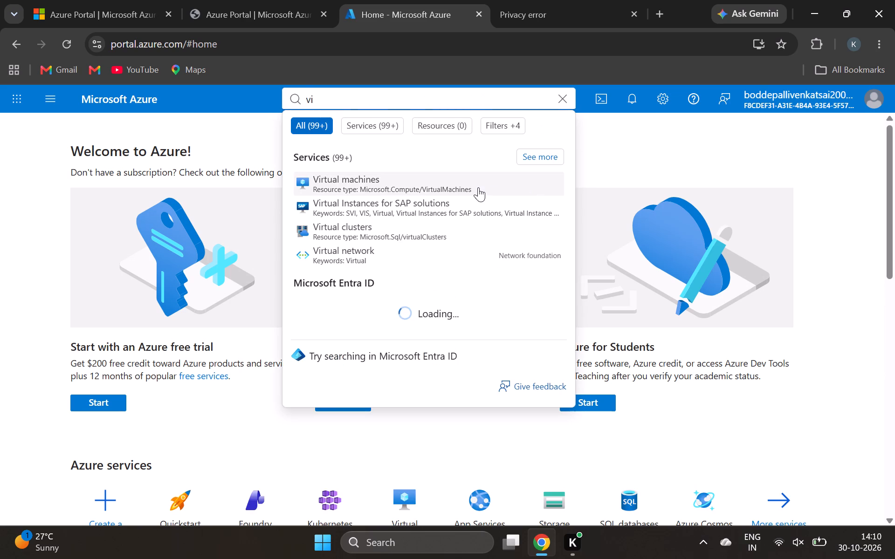
click(478, 186)
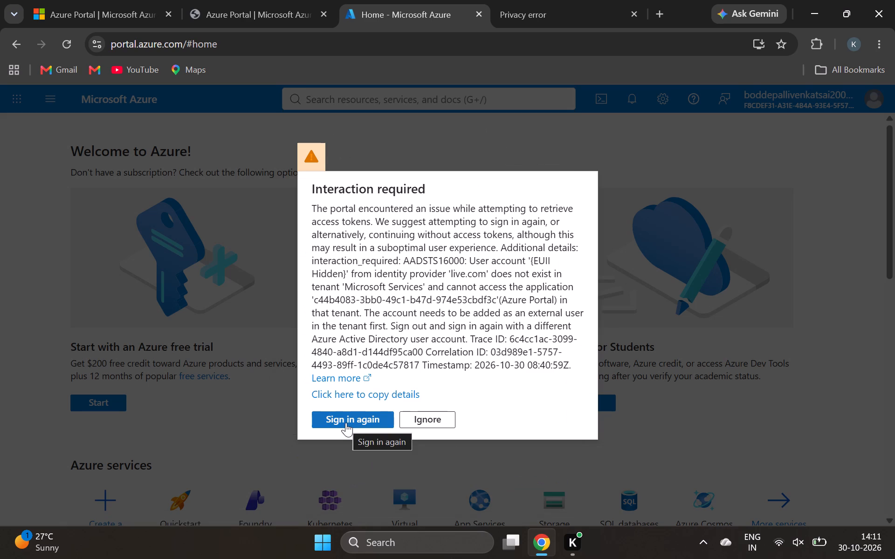
Open the Learn more documentation linked from the Interaction required message.
key(Return)
key(backslash)
key(Right)
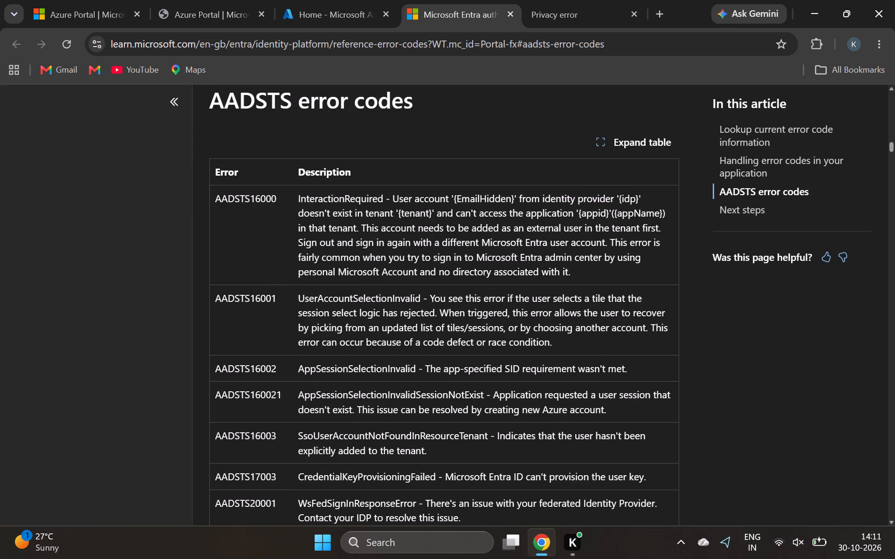
Return to the open Microsoft Azure portal home page from the Microsoft Entra error codes article.
click(350, 0)
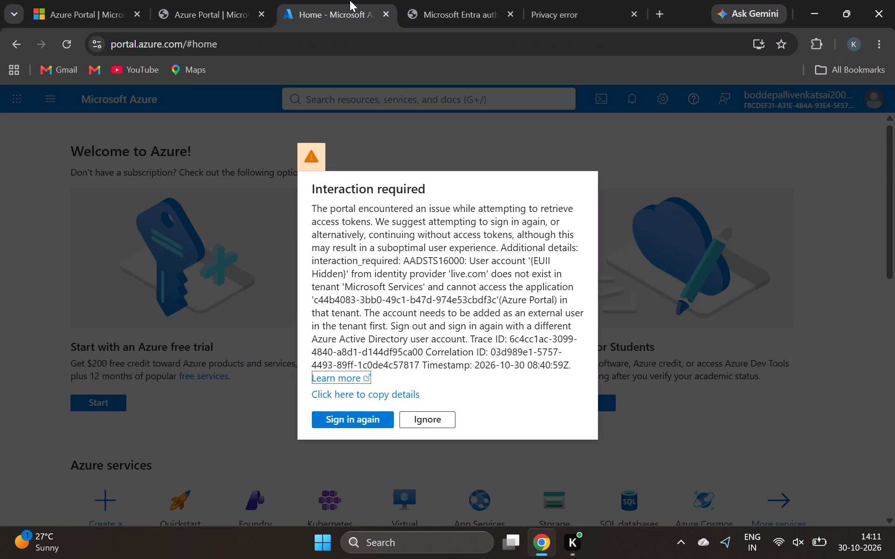
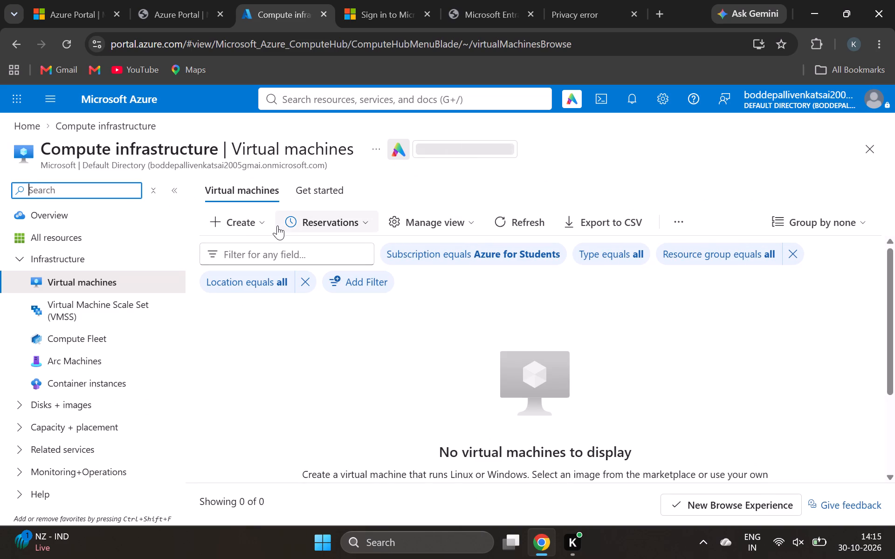
Start creating a new virtual machine and assign it to the Dev-Test-RG resource group.
click(222, 219)
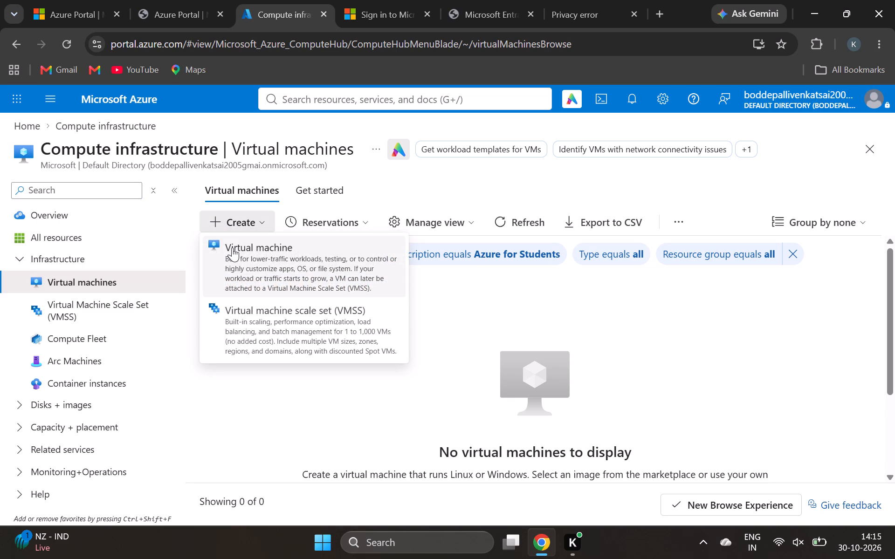
click(232, 247)
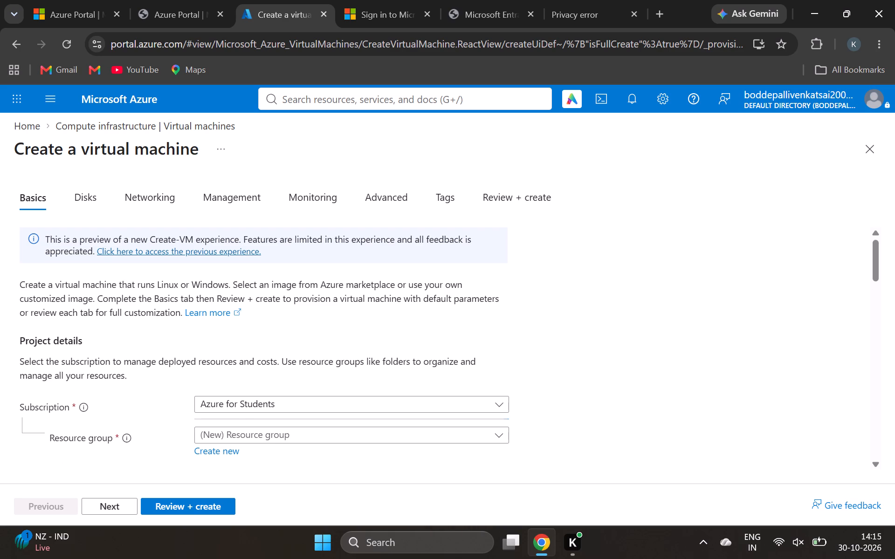
click(253, 438)
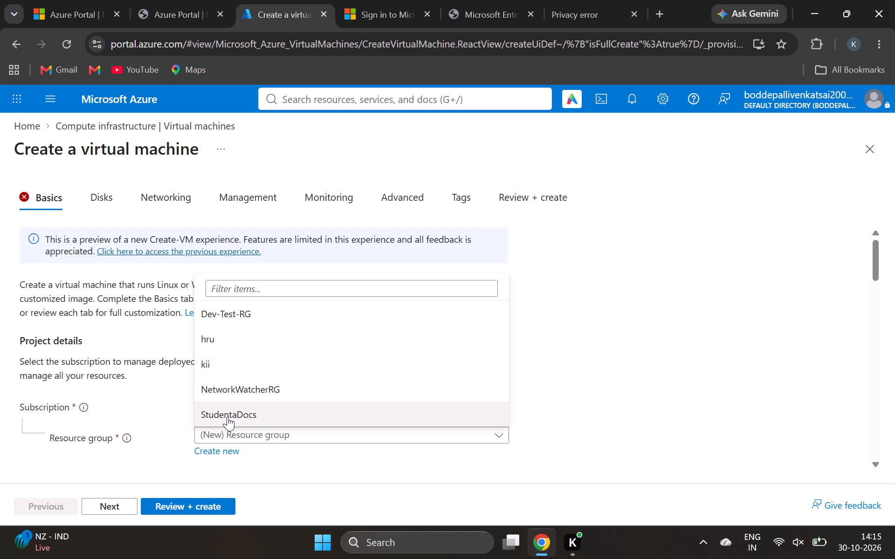
click(248, 314)
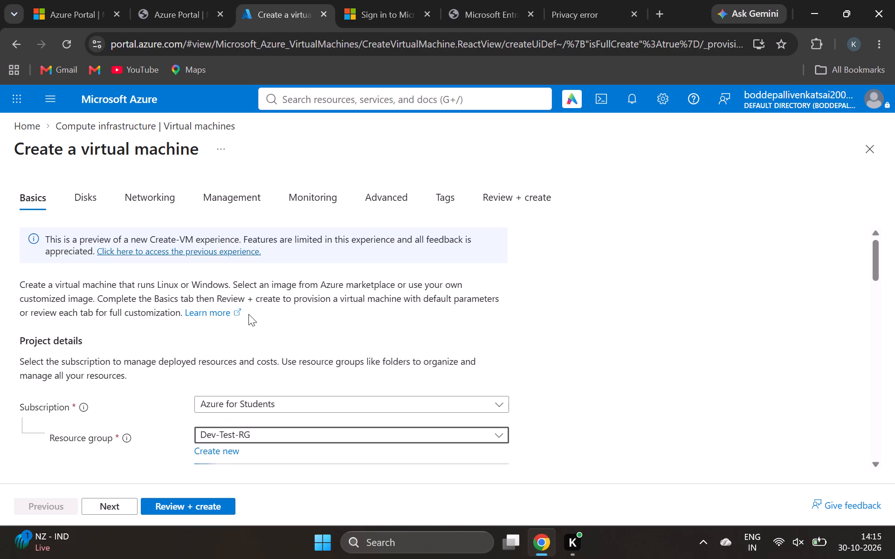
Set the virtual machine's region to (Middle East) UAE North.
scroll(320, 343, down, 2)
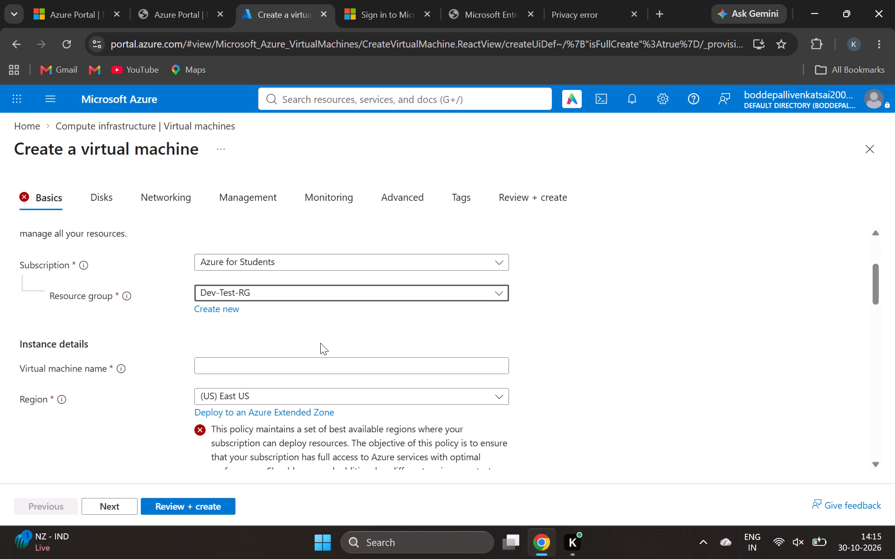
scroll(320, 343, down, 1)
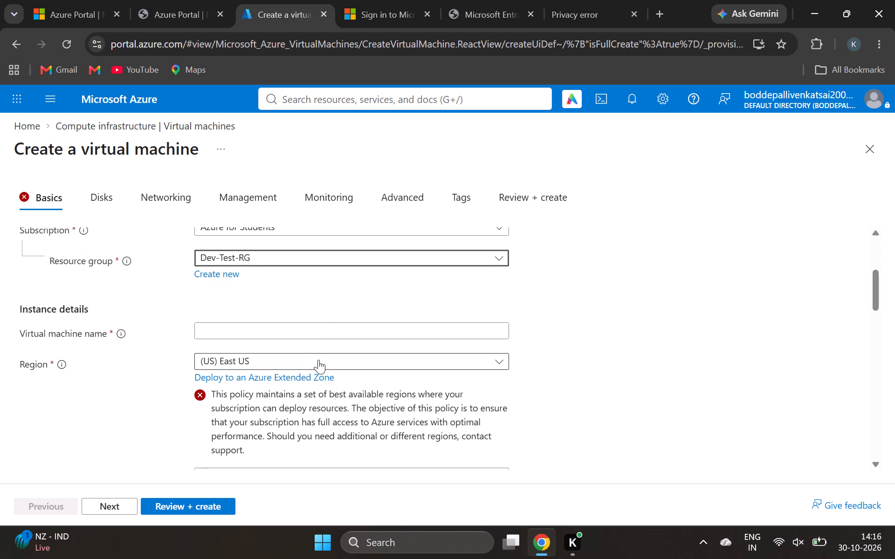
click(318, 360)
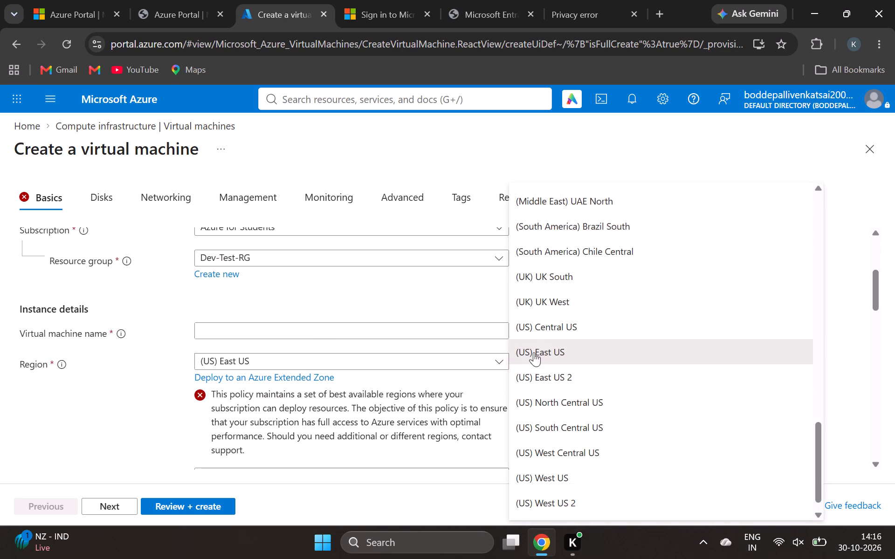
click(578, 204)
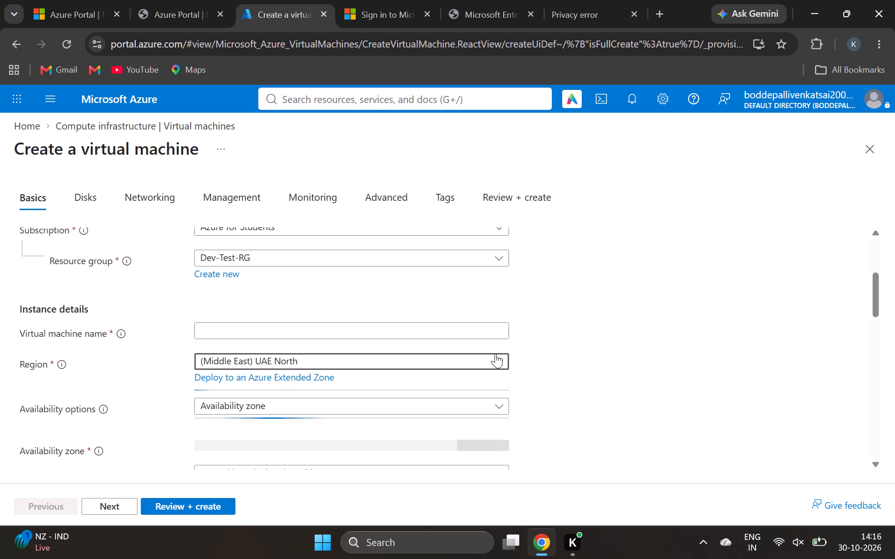
Name the virtual machine jin in the instance details.
click(469, 333)
text(ji)
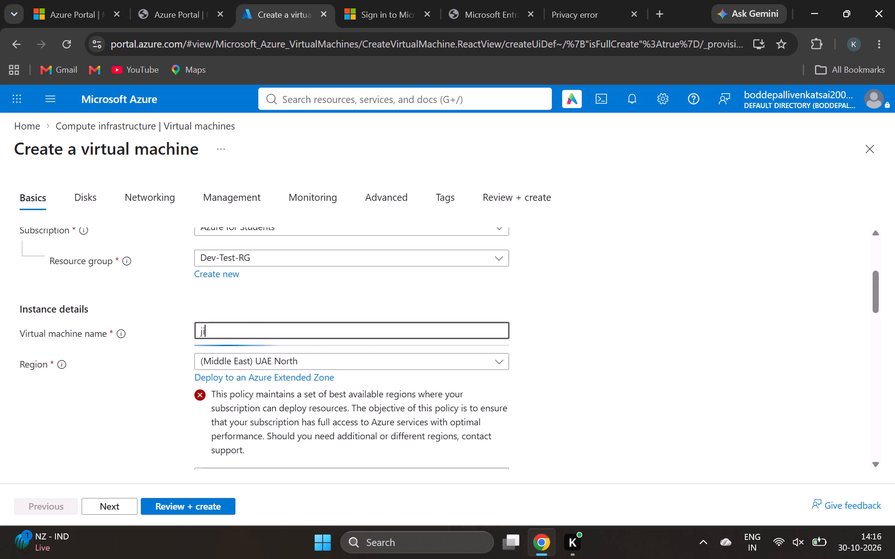
key(n)
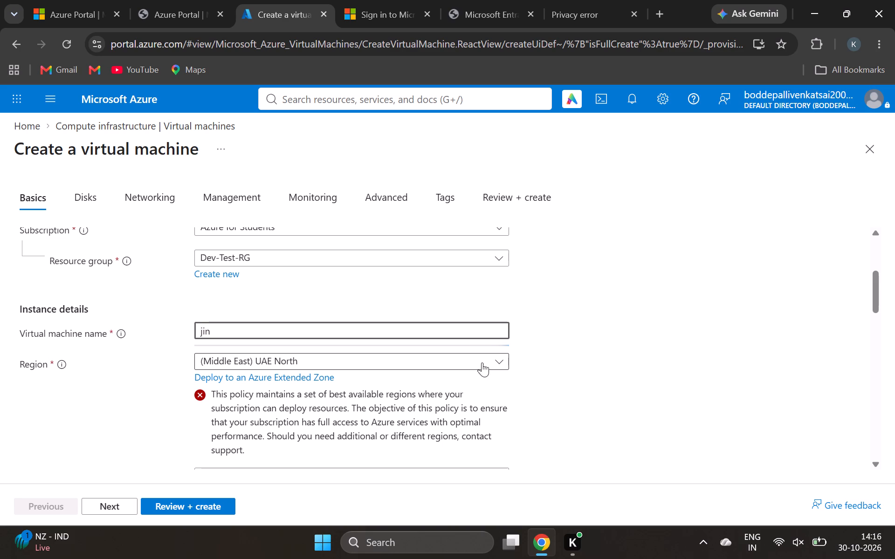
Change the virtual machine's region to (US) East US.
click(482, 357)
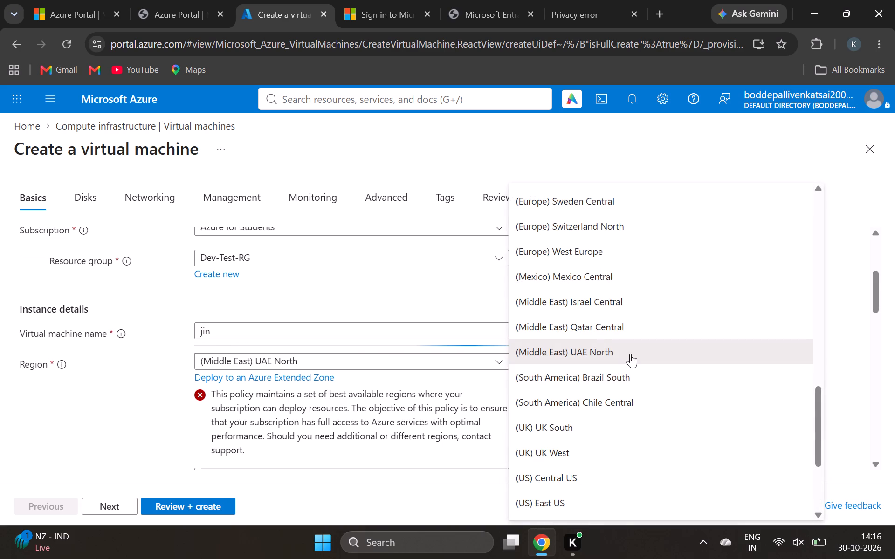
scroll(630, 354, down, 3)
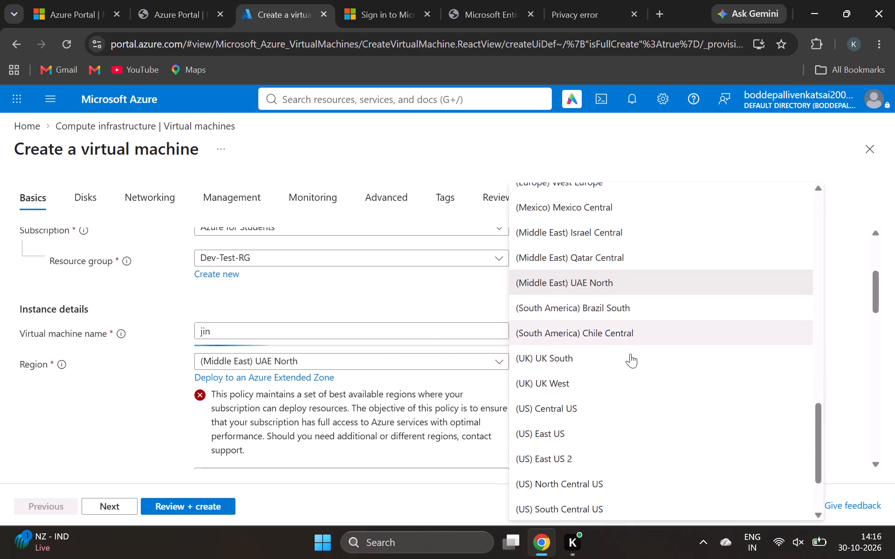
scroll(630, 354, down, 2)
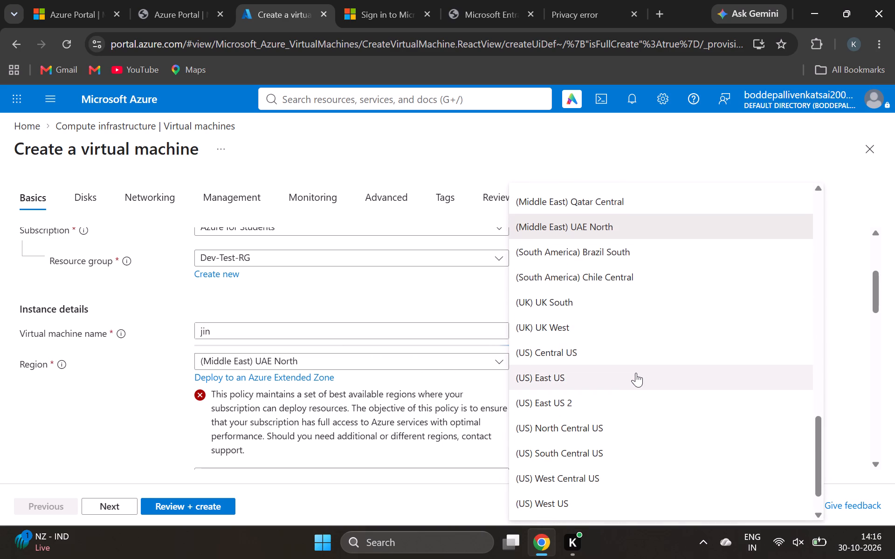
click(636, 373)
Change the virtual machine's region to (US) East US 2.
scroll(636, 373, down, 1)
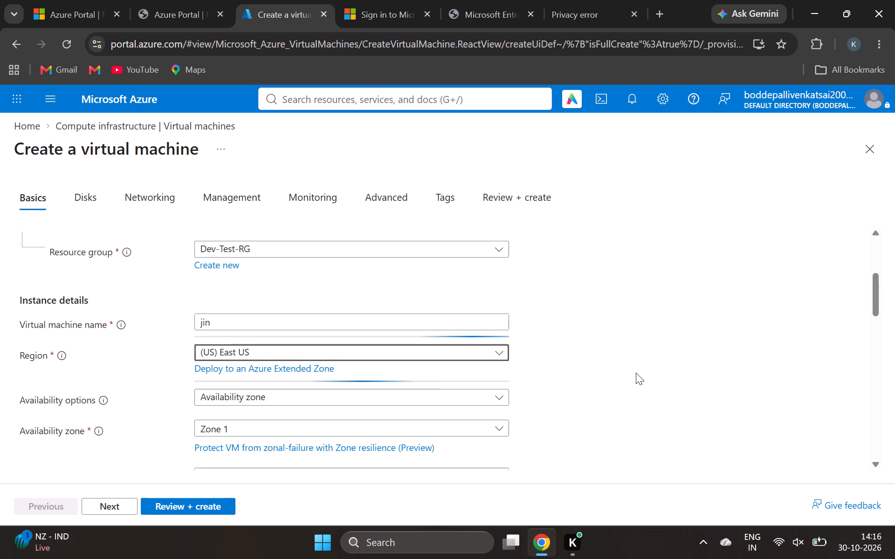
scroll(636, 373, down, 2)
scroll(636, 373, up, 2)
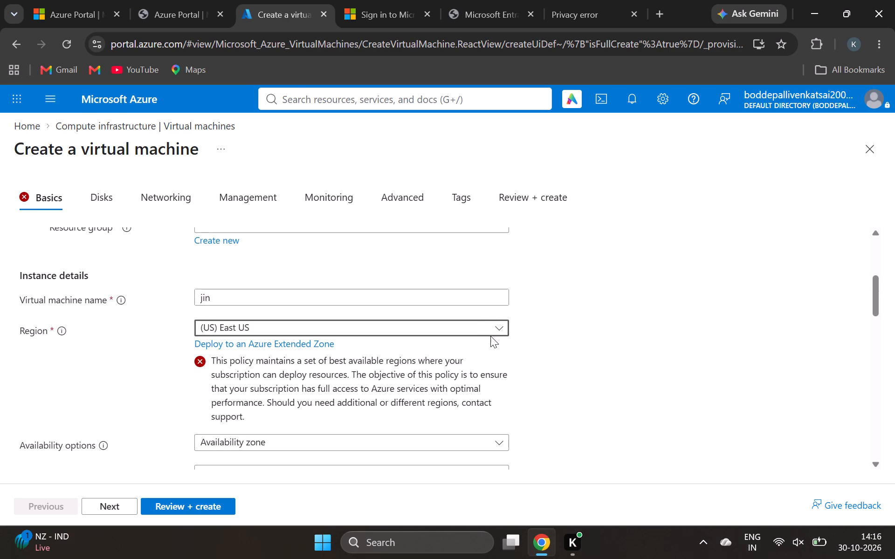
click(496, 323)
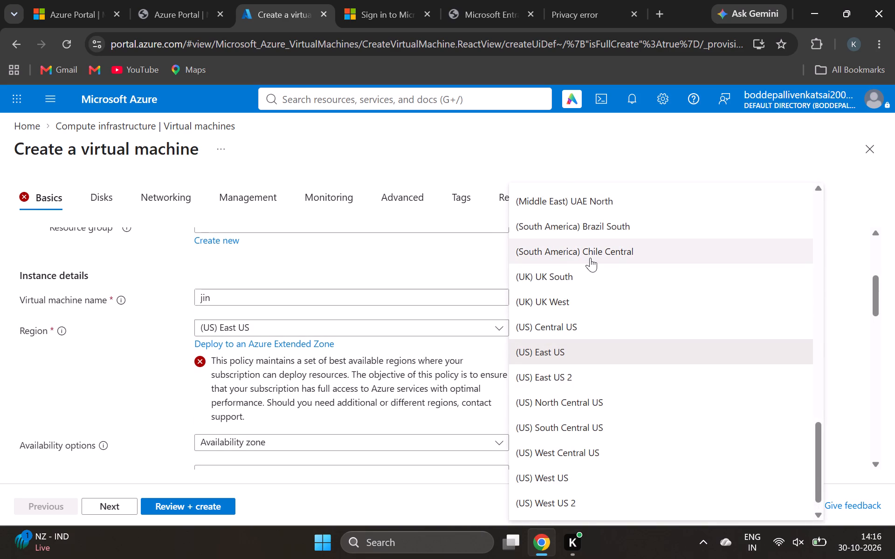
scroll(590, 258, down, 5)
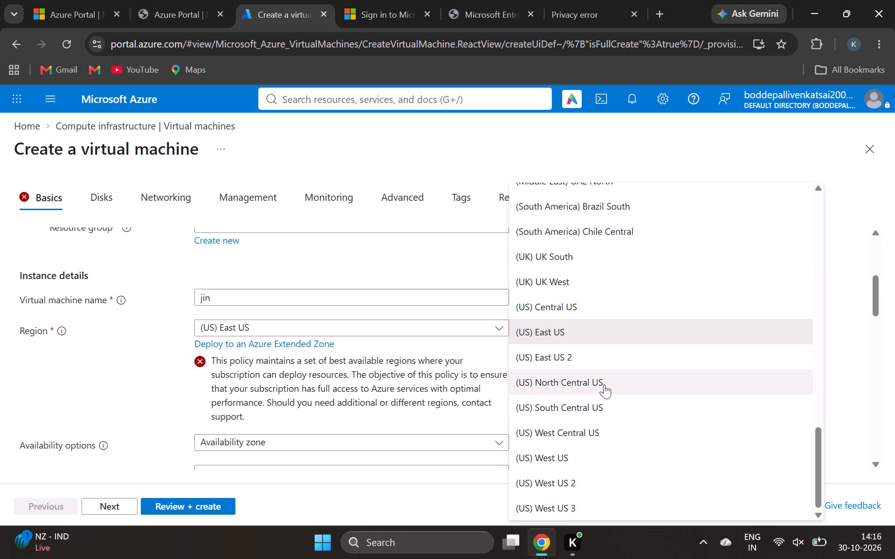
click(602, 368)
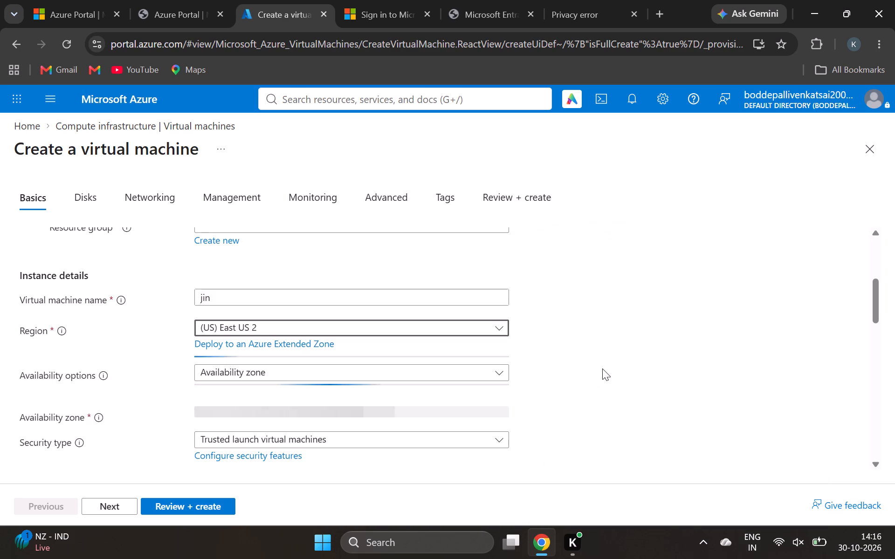
Change the virtual machine's region to the recommended (Asia Pacific) Central India.
scroll(602, 368, down, 1)
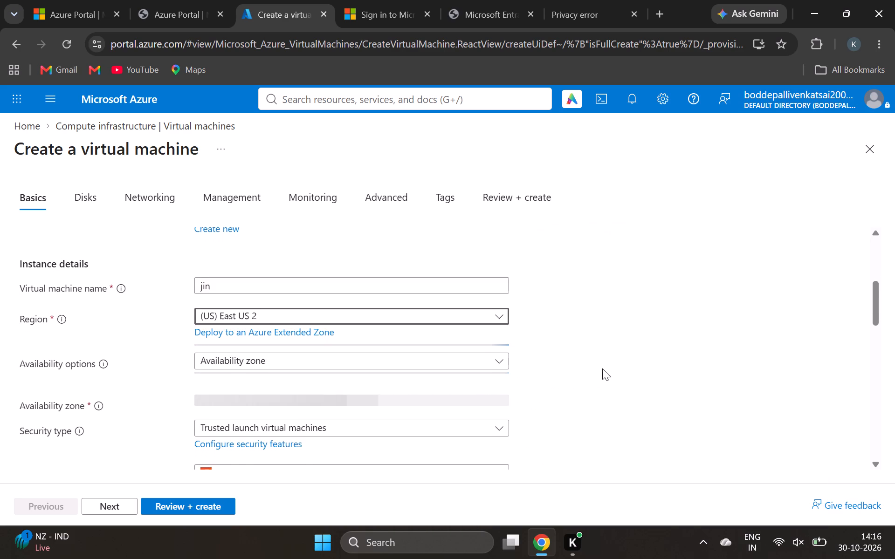
scroll(602, 368, down, 1)
scroll(606, 323, down, 1)
scroll(606, 323, up, 3)
scroll(606, 323, down, 1)
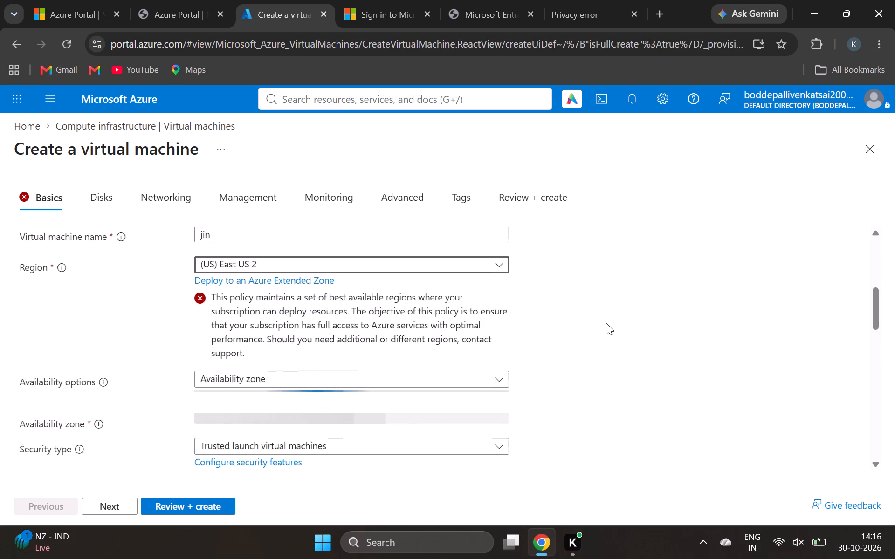
scroll(606, 323, down, 1)
scroll(606, 323, up, 1)
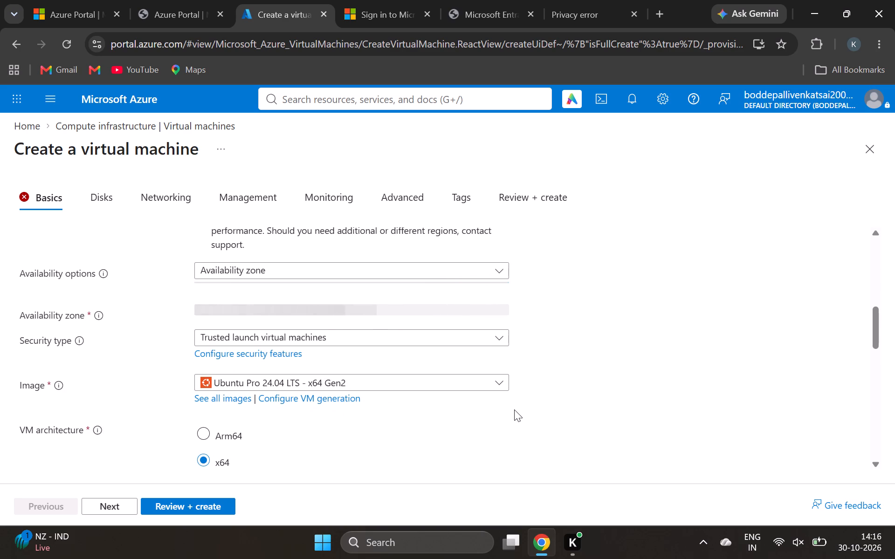
scroll(514, 409, up, 3)
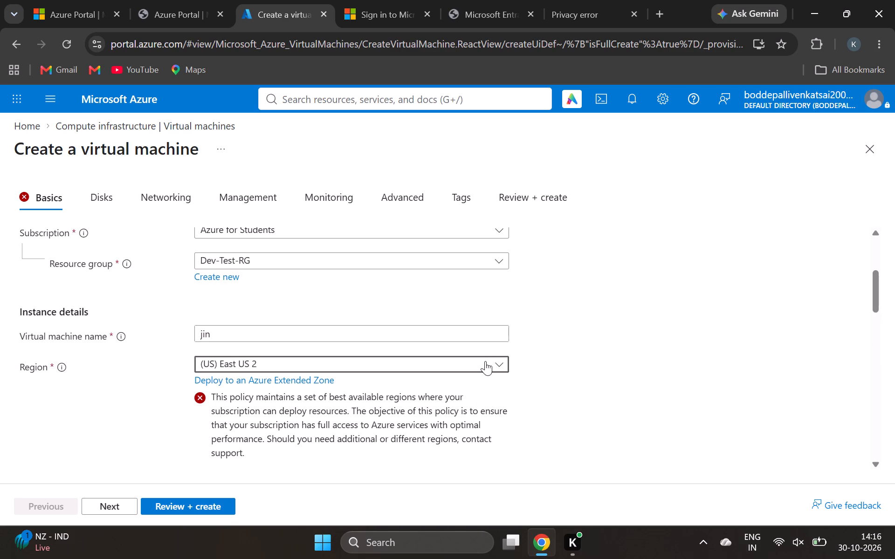
click(486, 362)
scroll(535, 295, up, 4)
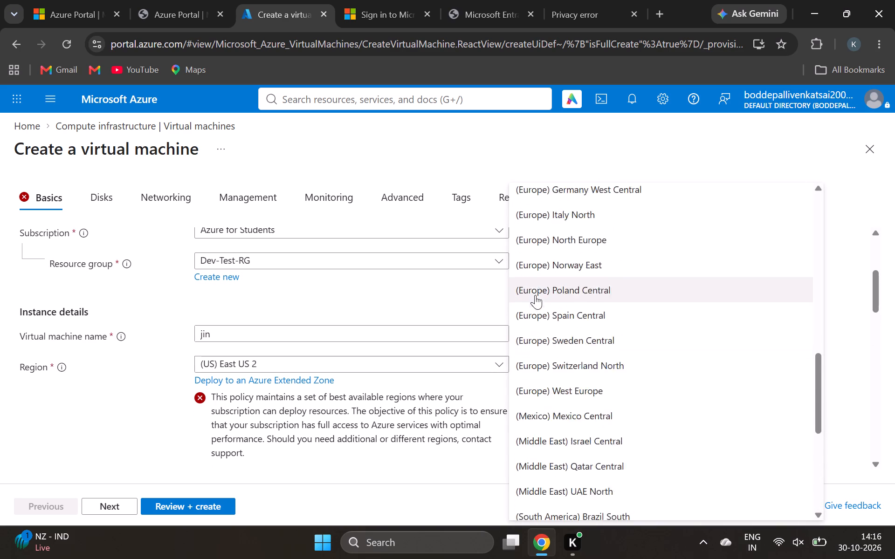
scroll(535, 295, up, 5)
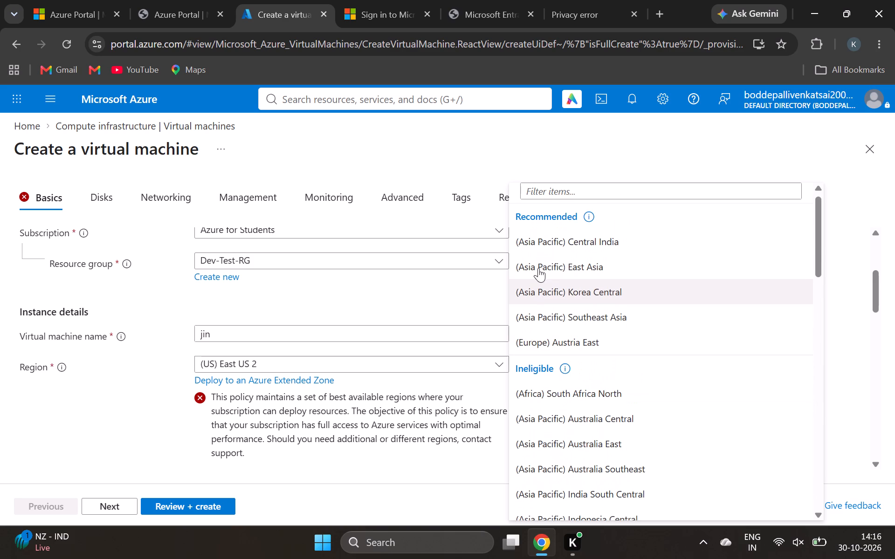
click(547, 243)
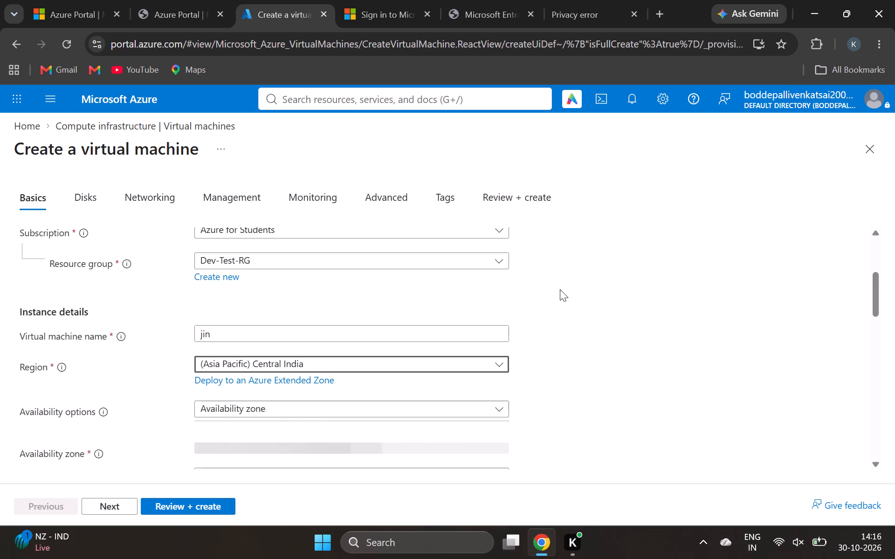
Look through the remaining basic settings, keep their defaults, and submit the virtual machine configuration for review and validation.
scroll(559, 333, up, 1)
scroll(559, 333, down, 1)
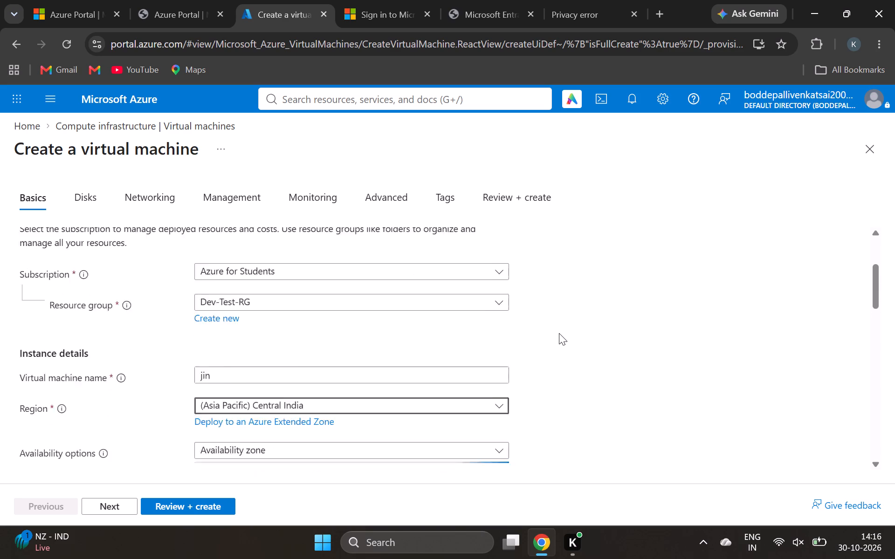
scroll(559, 333, down, 2)
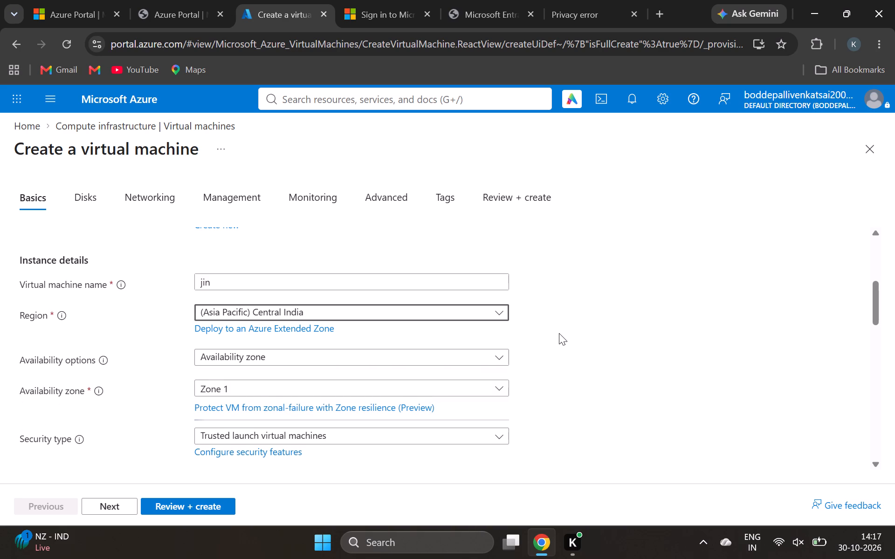
scroll(559, 333, down, 4)
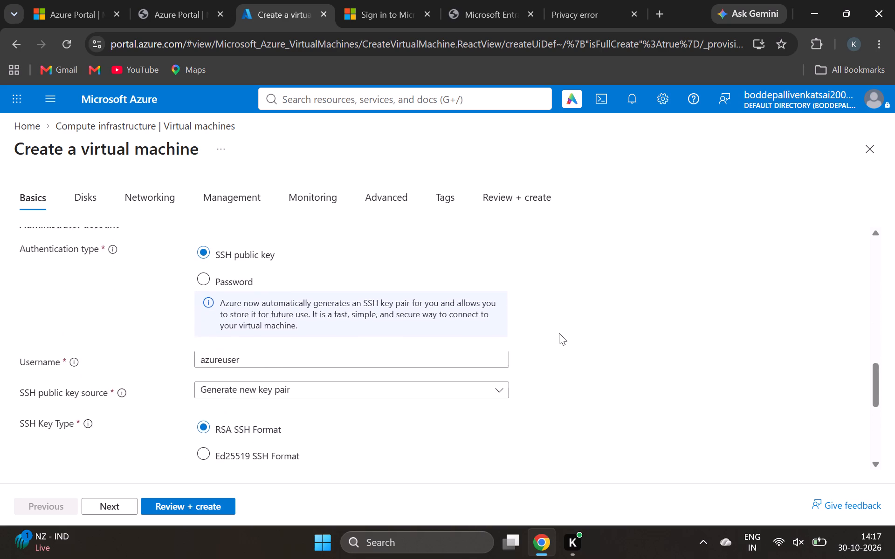
scroll(559, 333, down, 1)
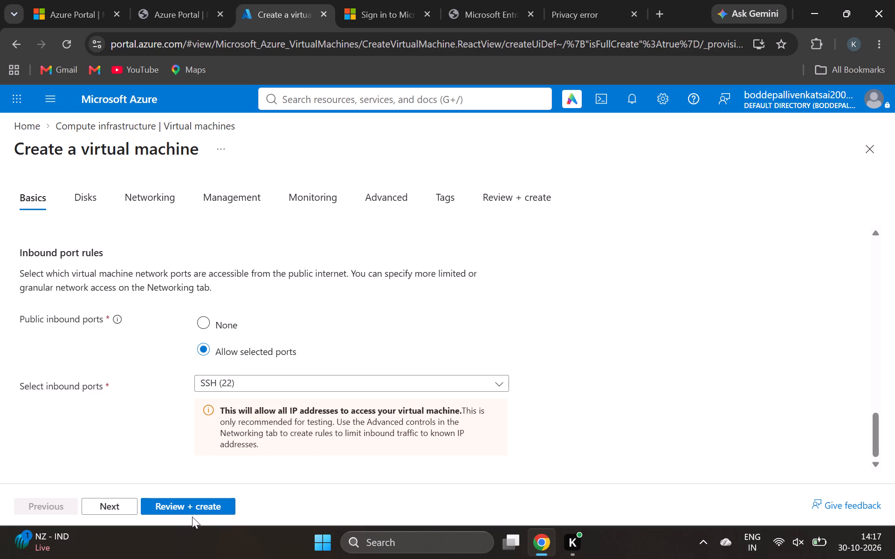
click(187, 502)
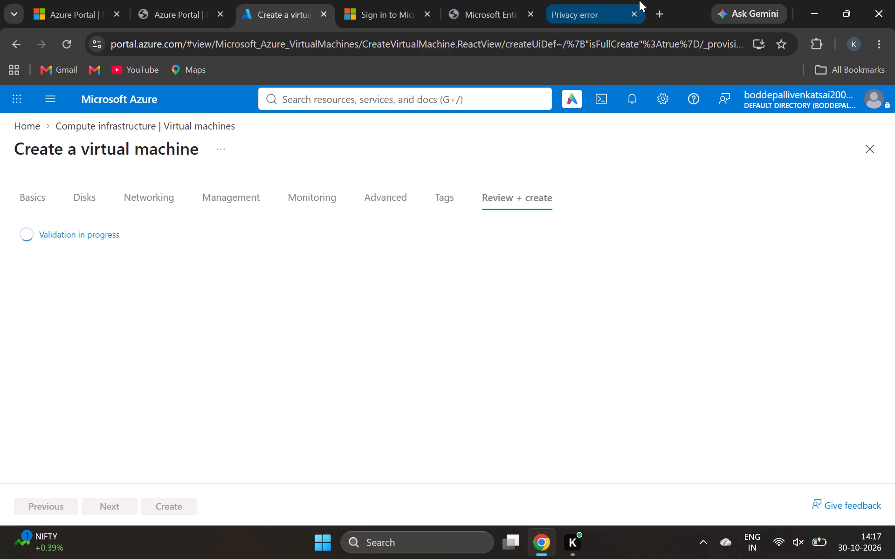
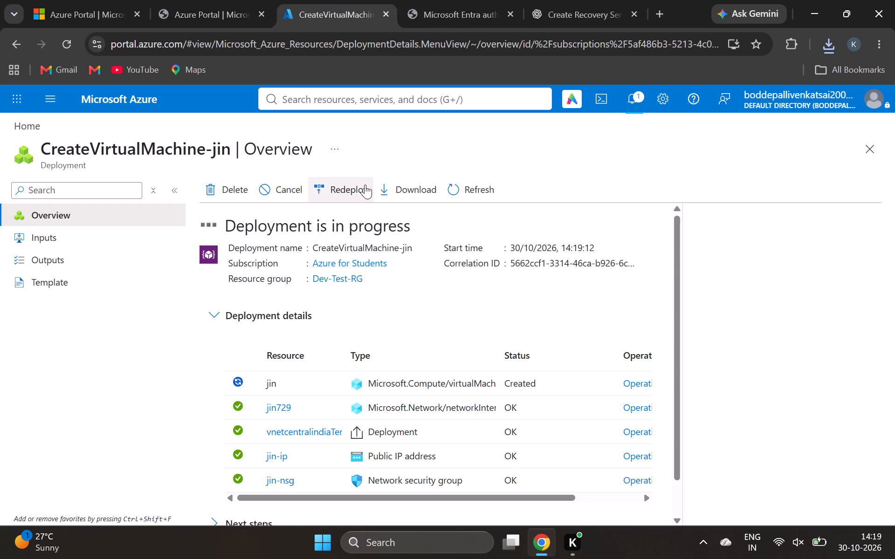
scroll(374, 431, down, 1)
scroll(374, 431, up, 1)
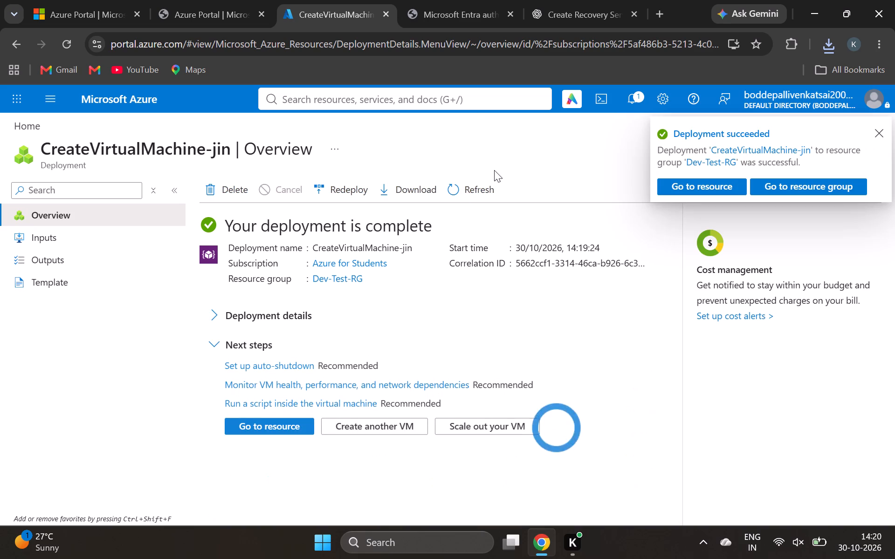
Open the resource page of the deployed virtual machine jin.
click(673, 178)
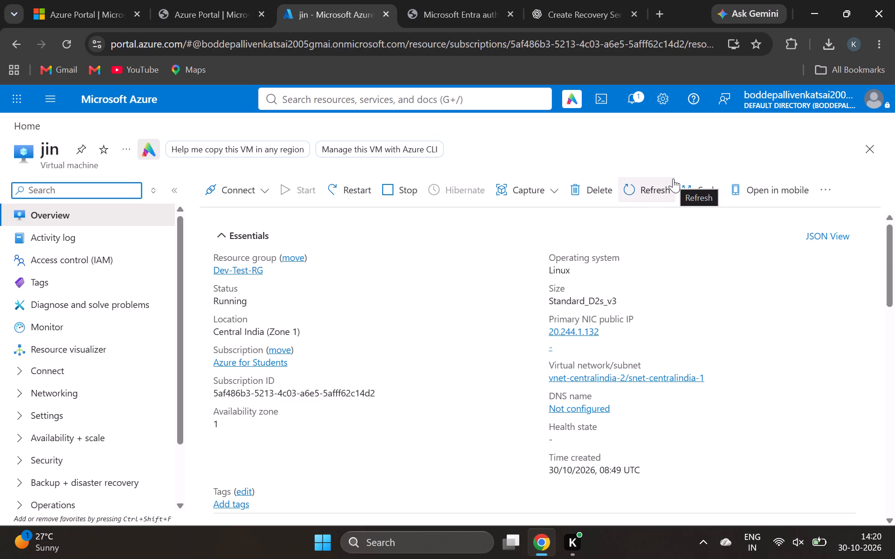
Search the Azure portal for "rec" and open the Recovery Services vaults service.
click(416, 113)
click(420, 105)
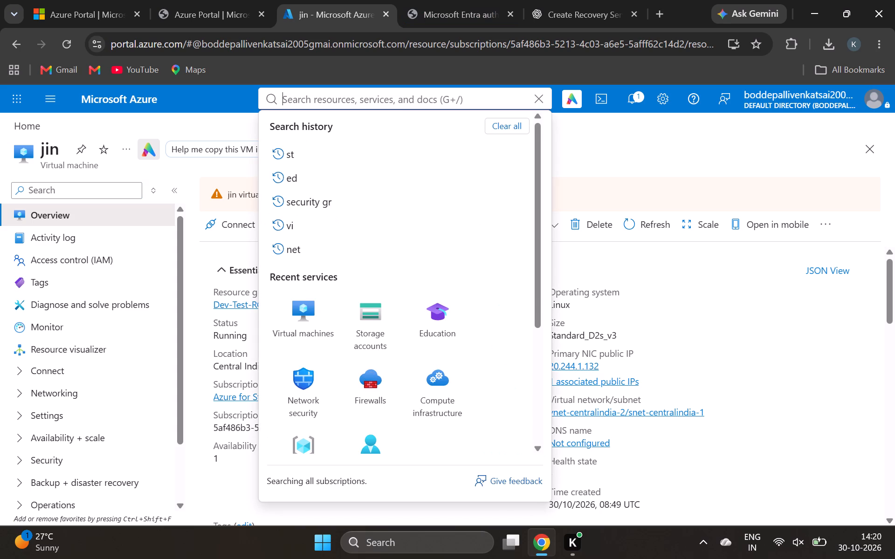
text(rec)
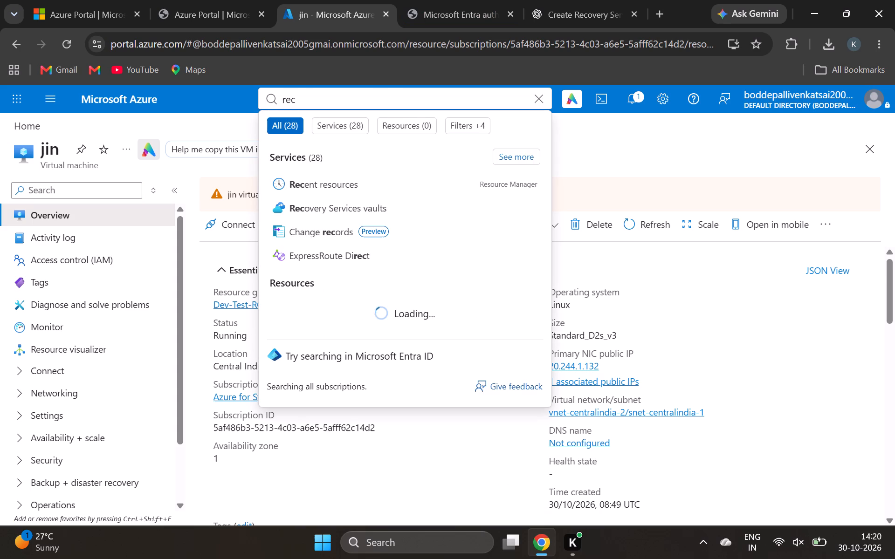
click(389, 207)
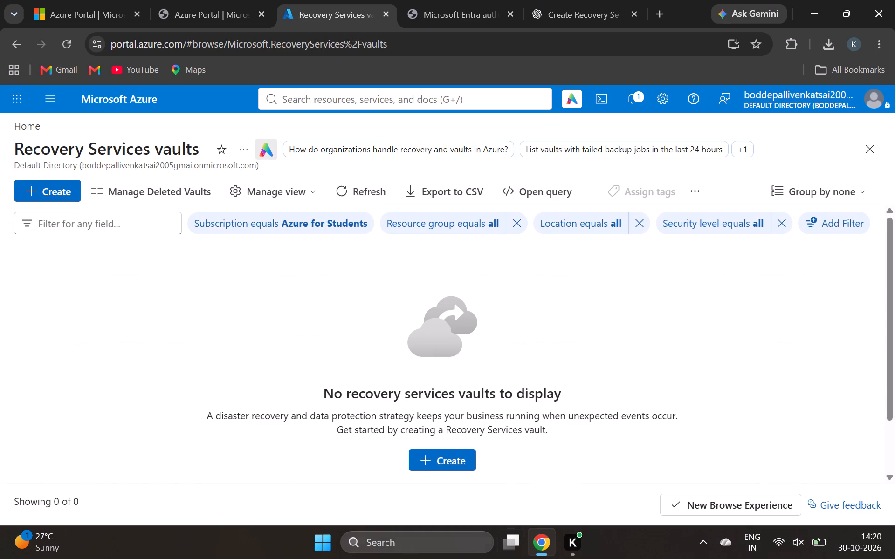
Start a new Recovery Services vault in resource group Dev-Test-RG and name it king.
click(426, 451)
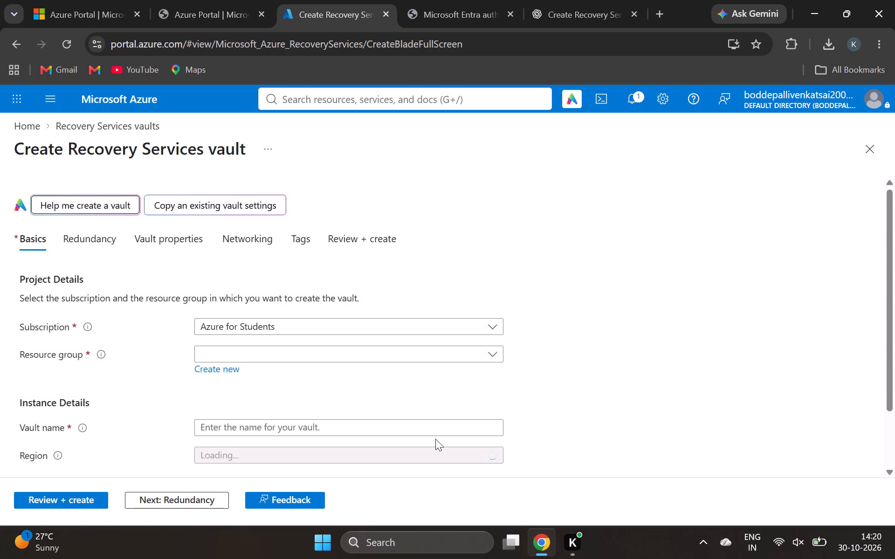
click(469, 355)
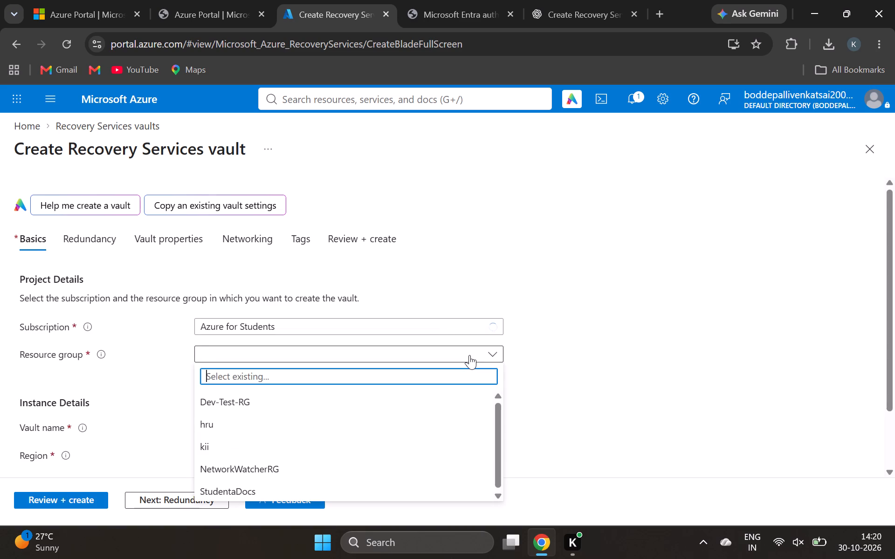
click(446, 406)
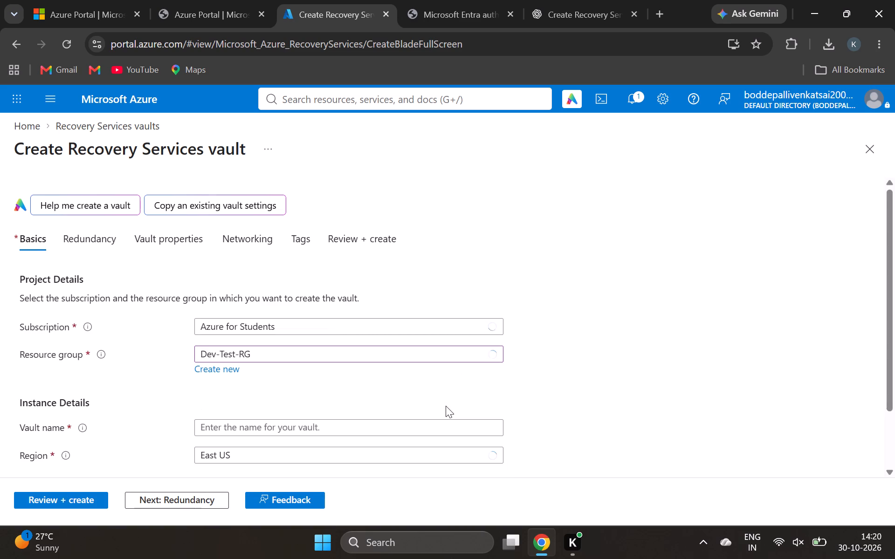
scroll(552, 365, down, 1)
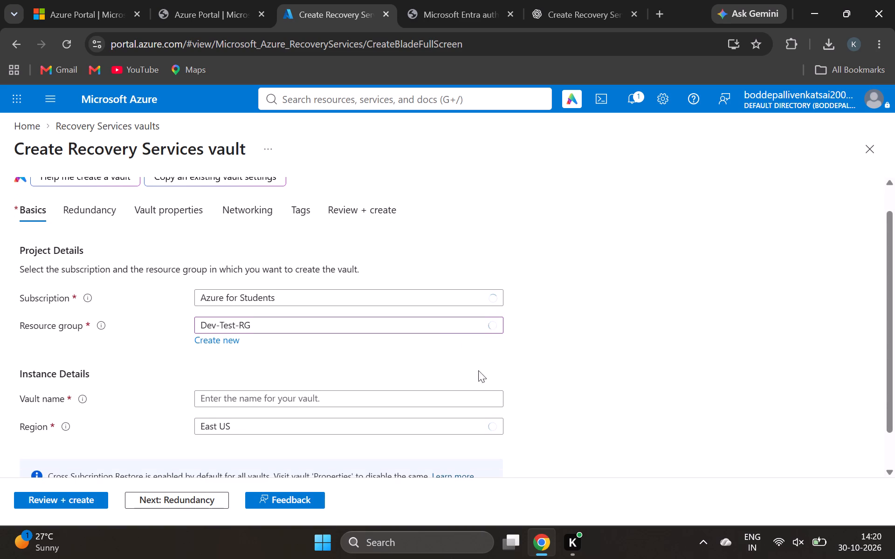
click(433, 399)
text(ki)
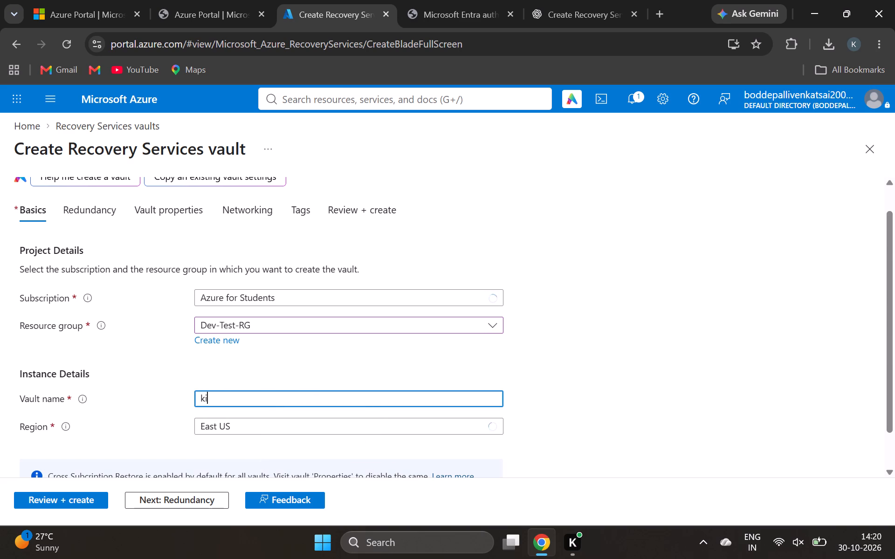
key(n)
key(g)
scroll(433, 399, down, 4)
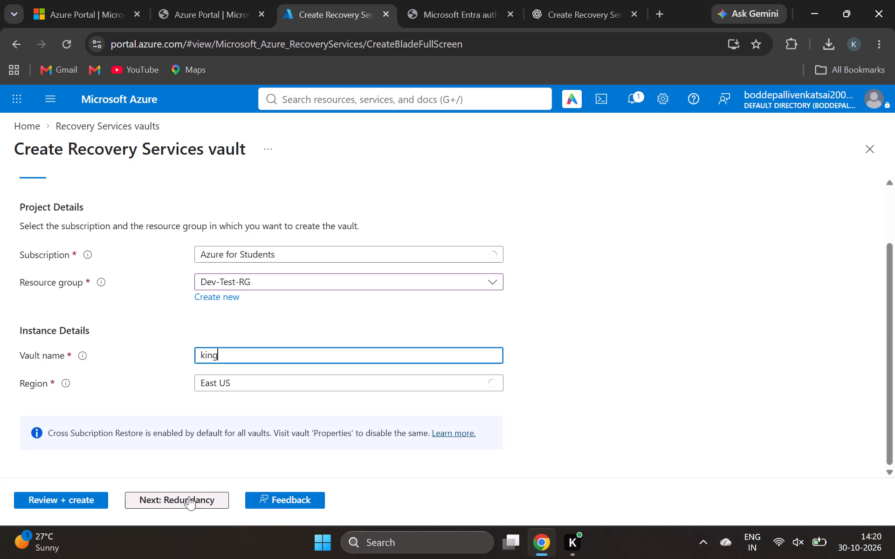
Submit the vault settings for validation and look over the review summary.
click(98, 499)
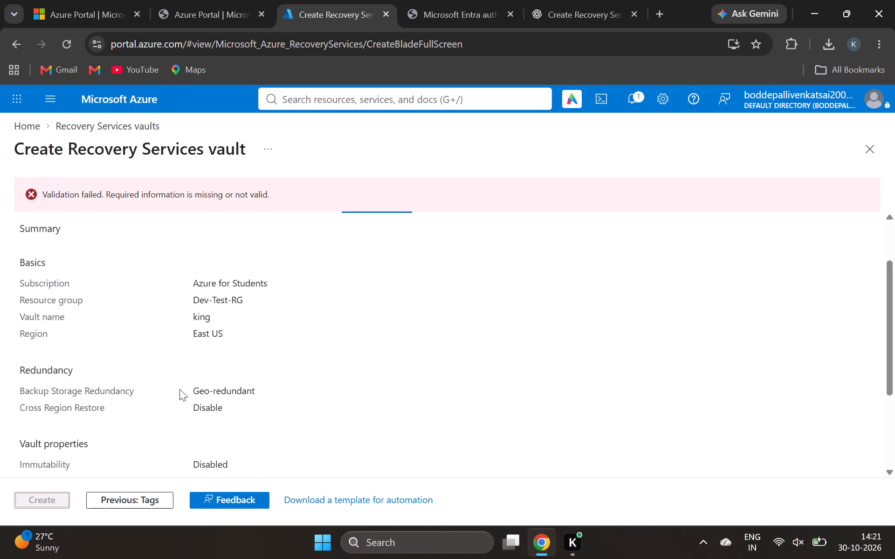
scroll(179, 389, down, 3)
scroll(179, 389, up, 5)
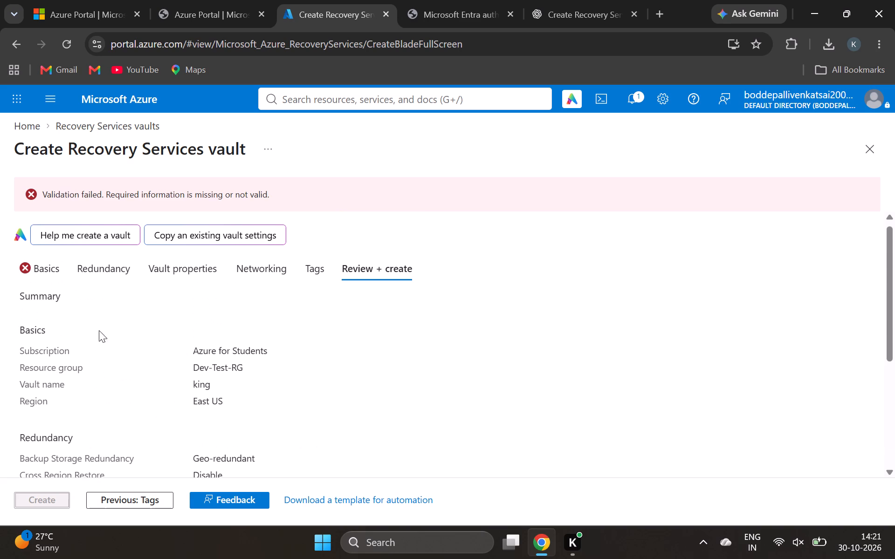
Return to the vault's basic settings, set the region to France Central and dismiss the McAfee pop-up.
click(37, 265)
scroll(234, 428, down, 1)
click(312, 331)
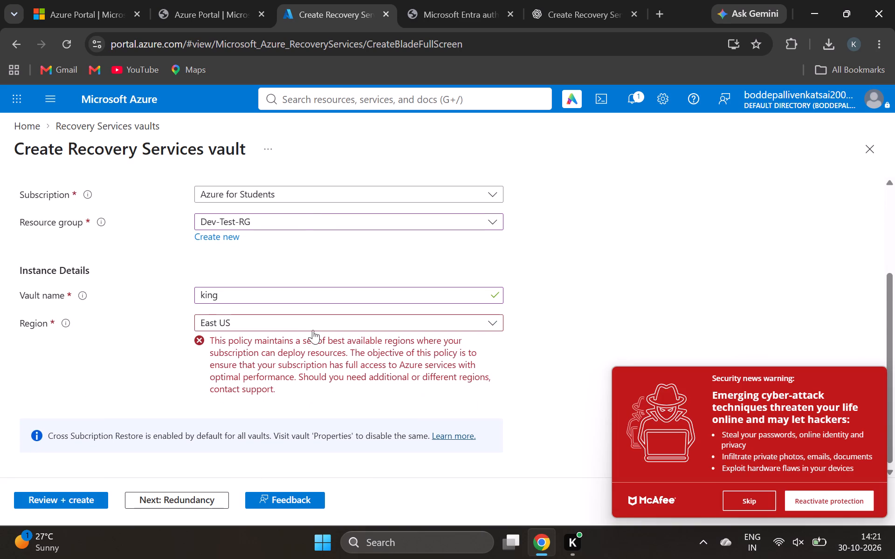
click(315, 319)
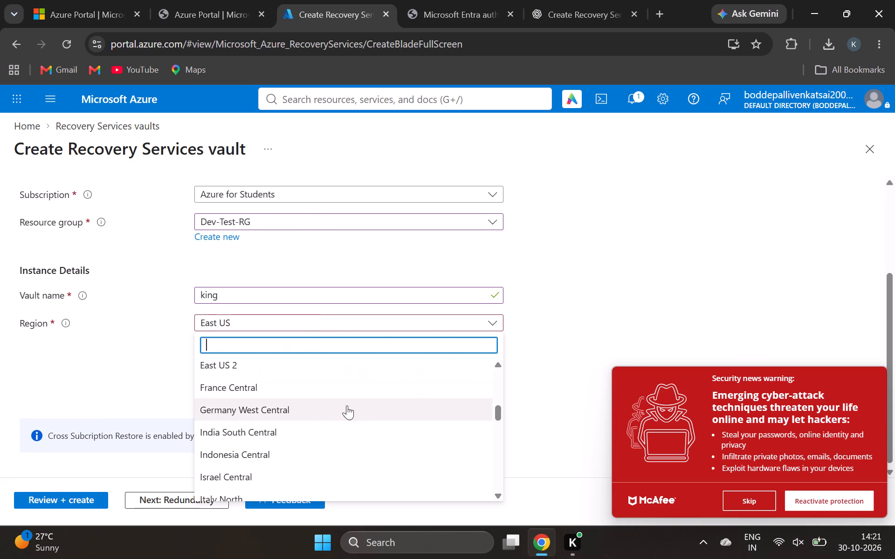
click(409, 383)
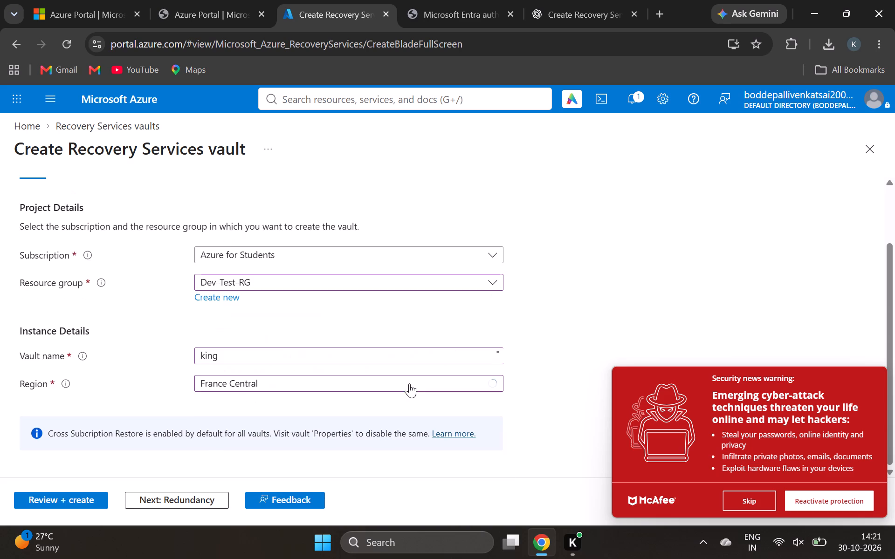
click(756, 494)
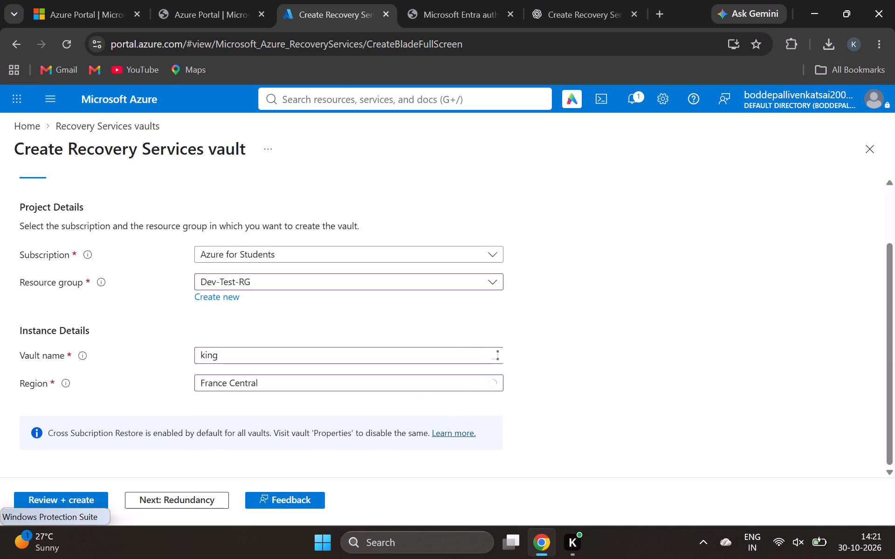
Set the vault's region to India South Central.
scroll(468, 411, down, 2)
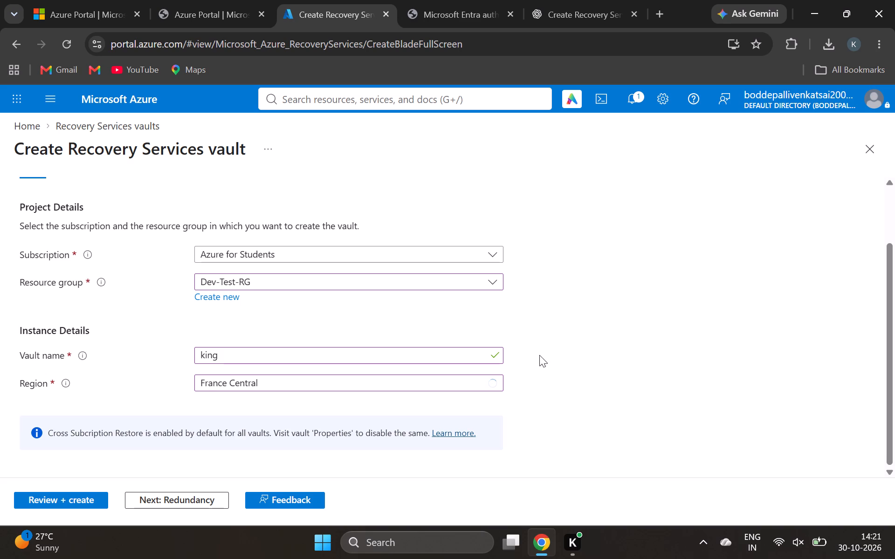
click(472, 324)
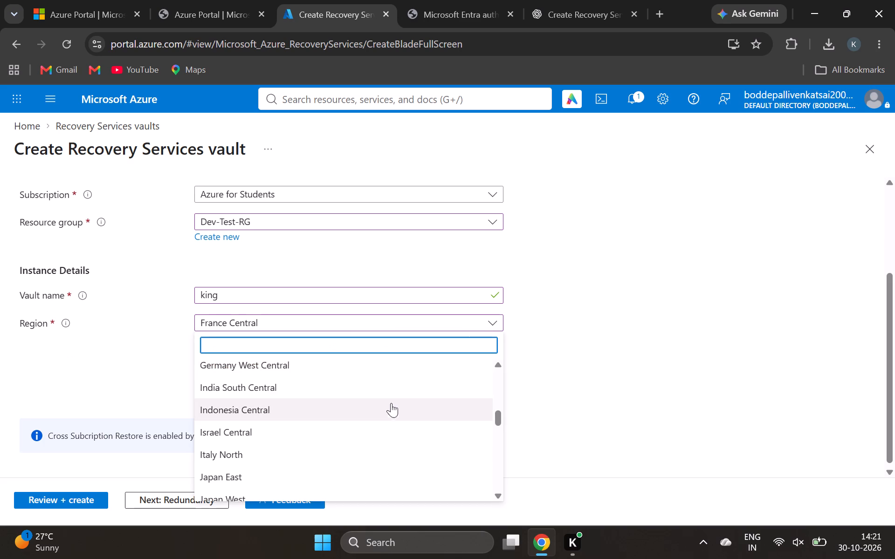
click(394, 389)
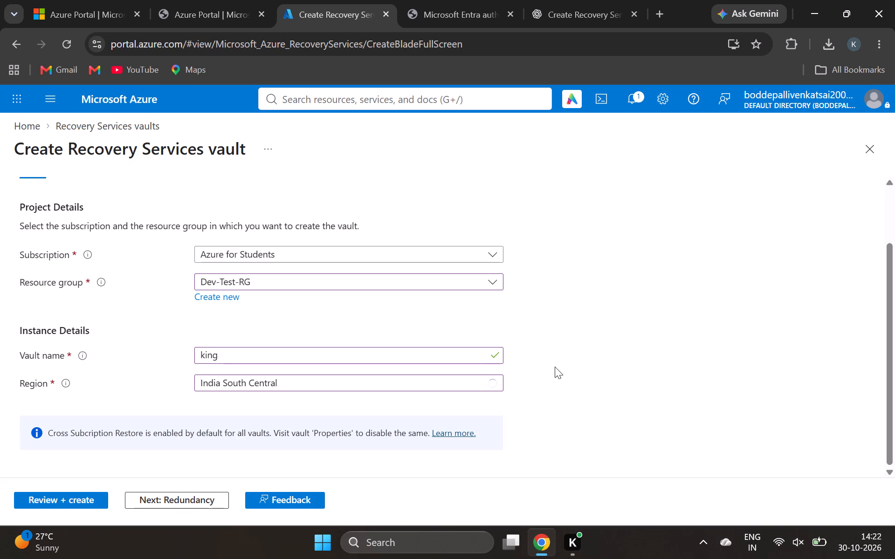
Submit the vault king for review again, look over its summary and try to create it.
scroll(512, 373, down, 2)
click(86, 496)
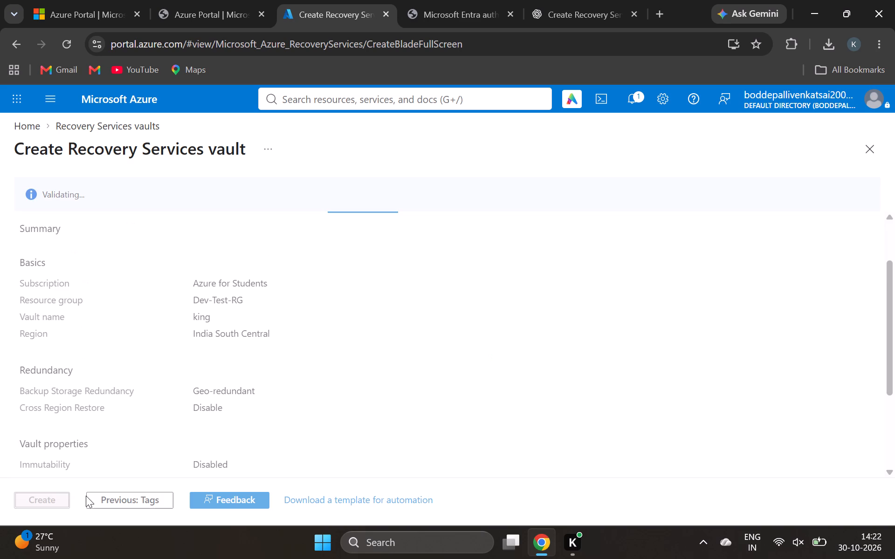
scroll(328, 394, down, 2)
scroll(537, 460, down, 1)
click(56, 496)
scroll(344, 361, down, 1)
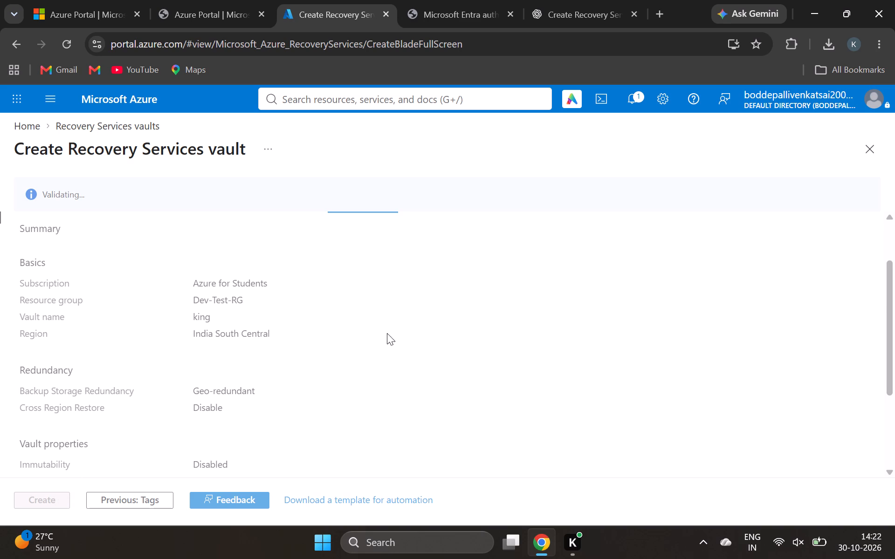
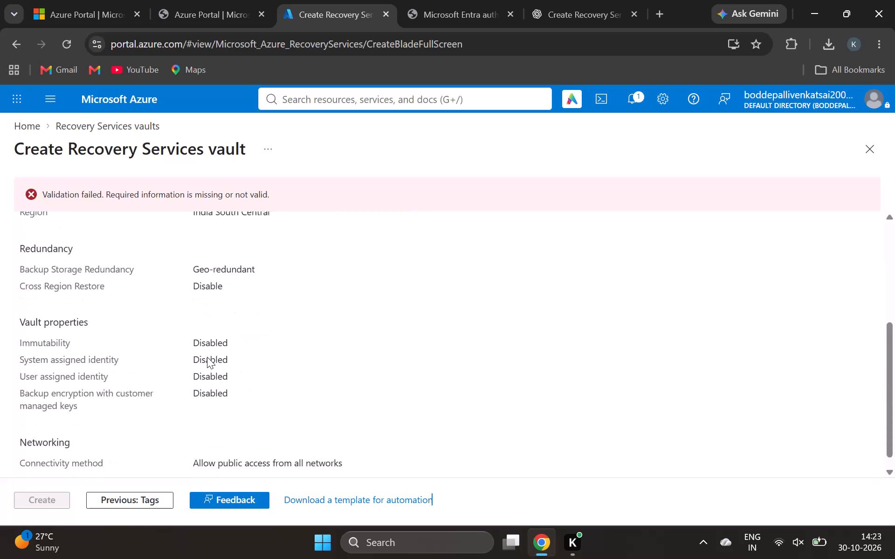
Return to the basic settings of the vault king and set its region to East Asia.
scroll(123, 328, up, 6)
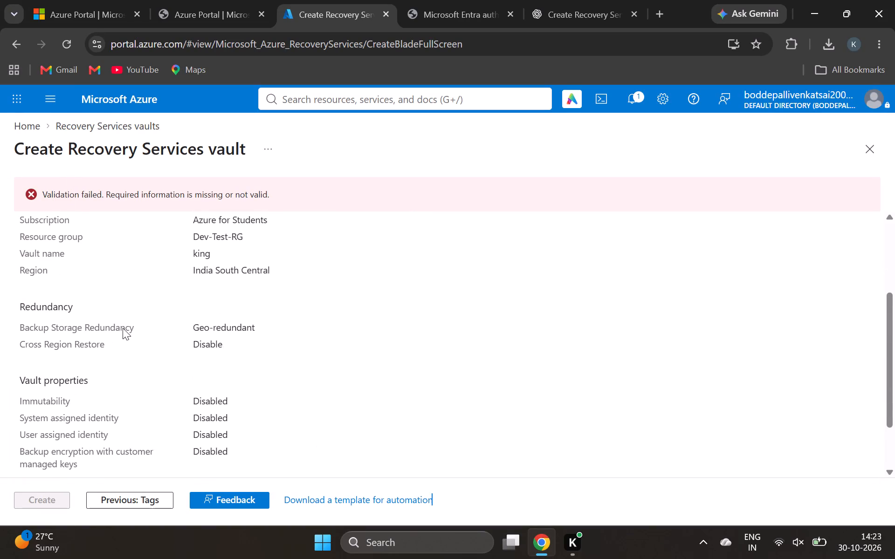
click(48, 270)
scroll(244, 379, down, 1)
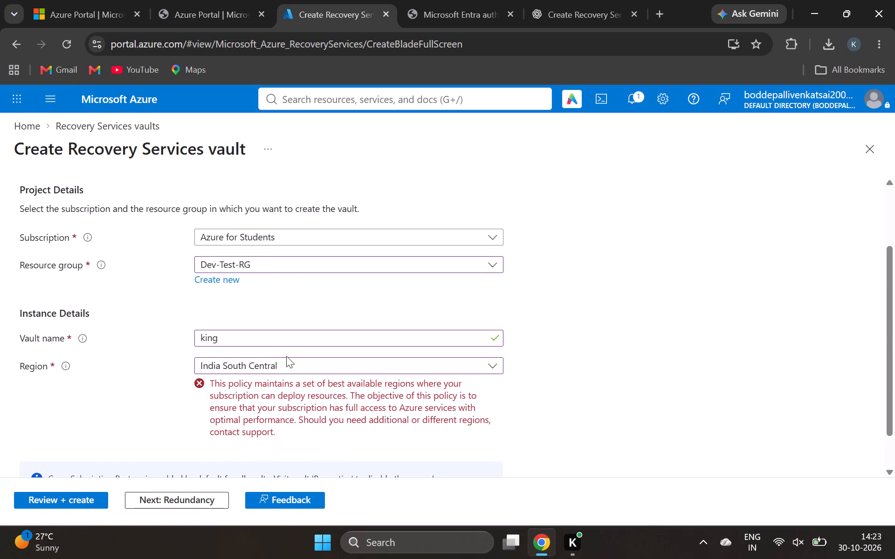
click(286, 356)
click(282, 369)
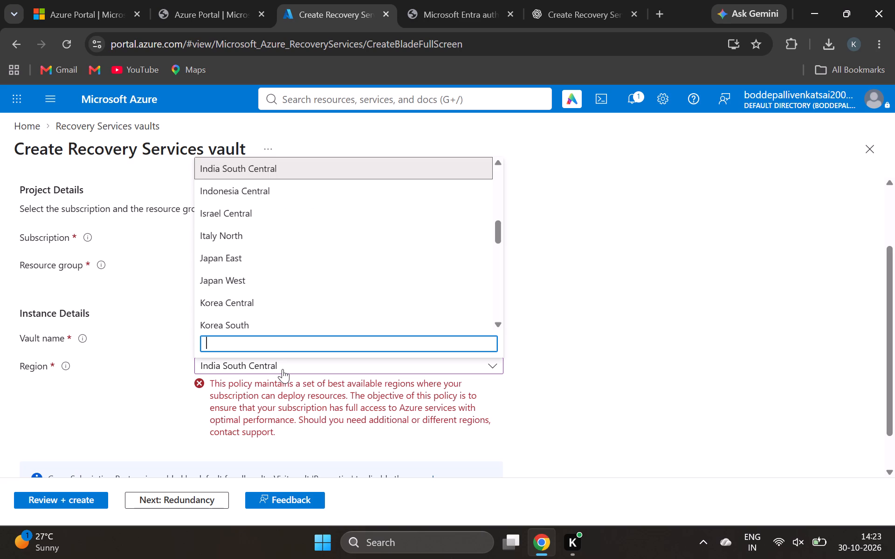
scroll(276, 324, down, 3)
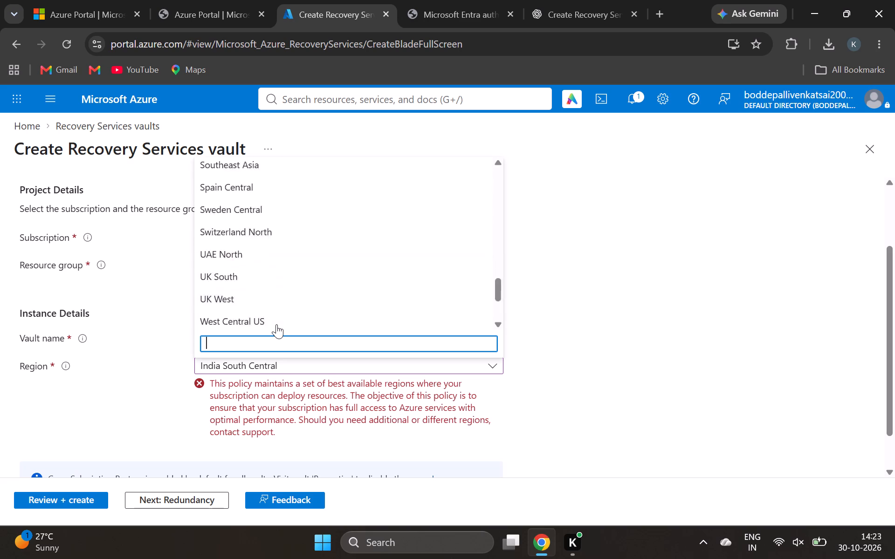
scroll(276, 324, down, 2)
scroll(276, 324, up, 1)
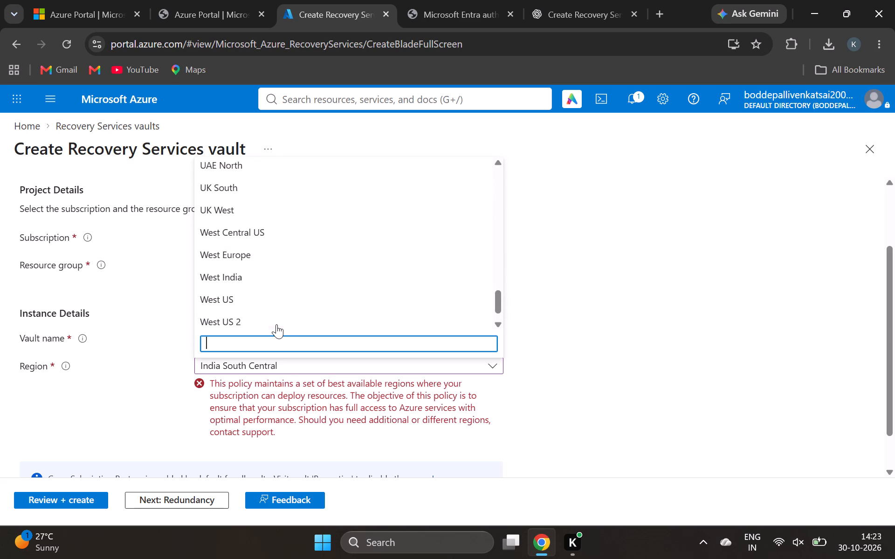
scroll(276, 324, up, 4)
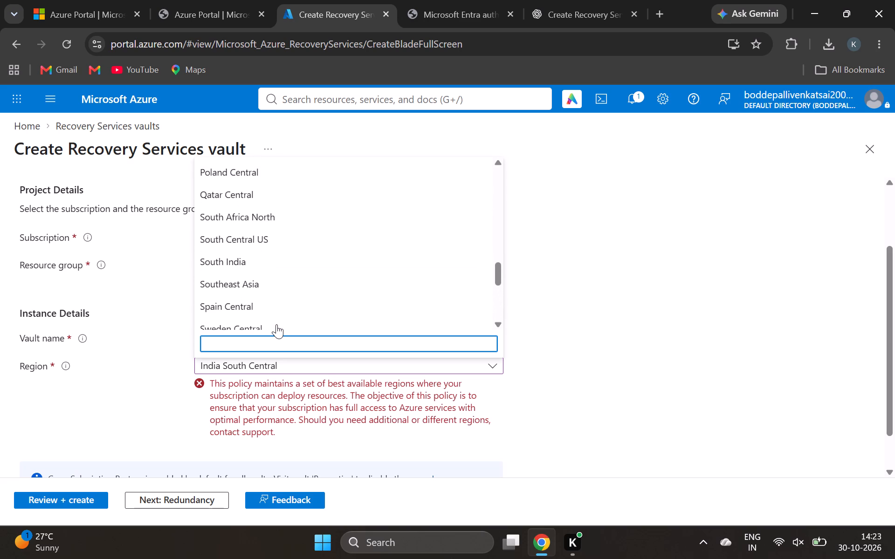
scroll(276, 324, up, 4)
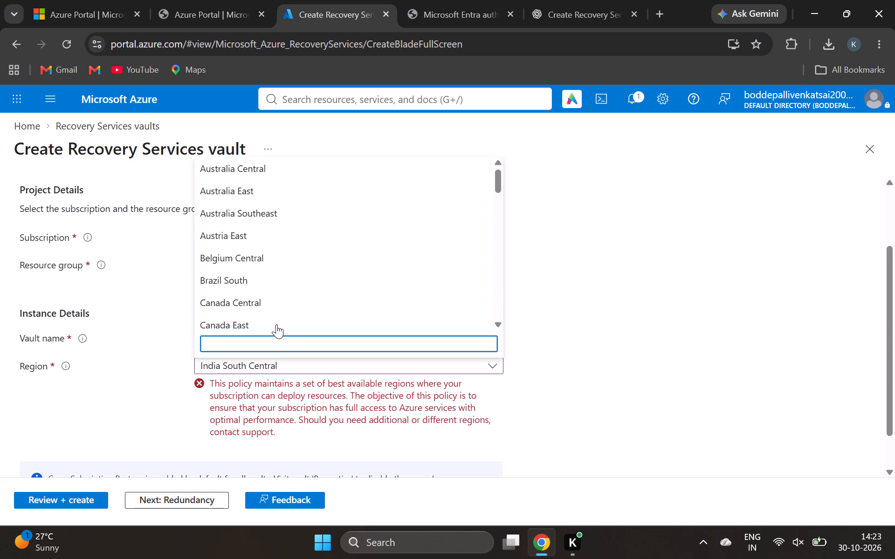
scroll(274, 254, down, 3)
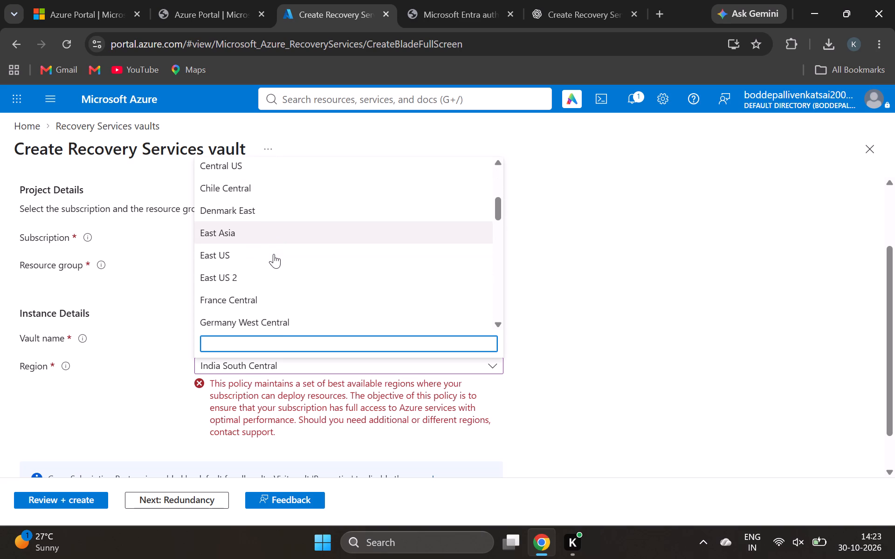
click(271, 235)
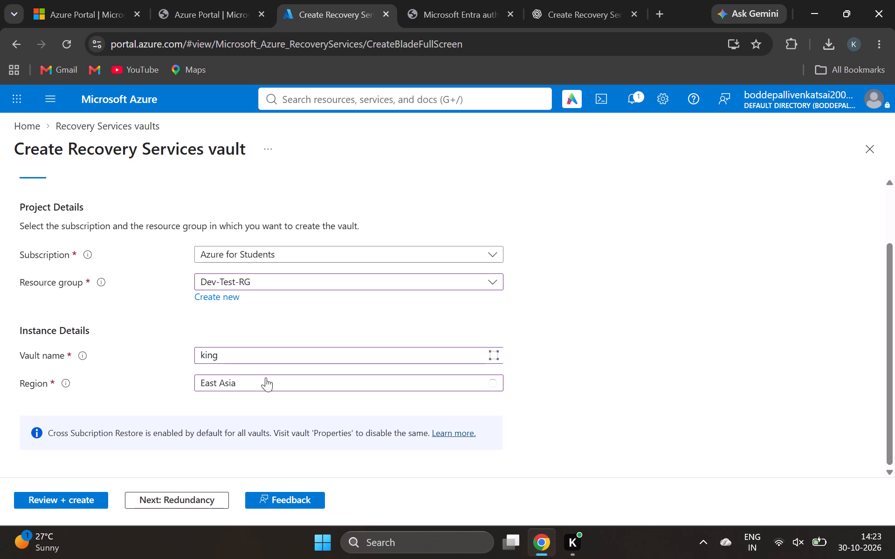
Submit the vault king for review with the East Asia region.
click(52, 501)
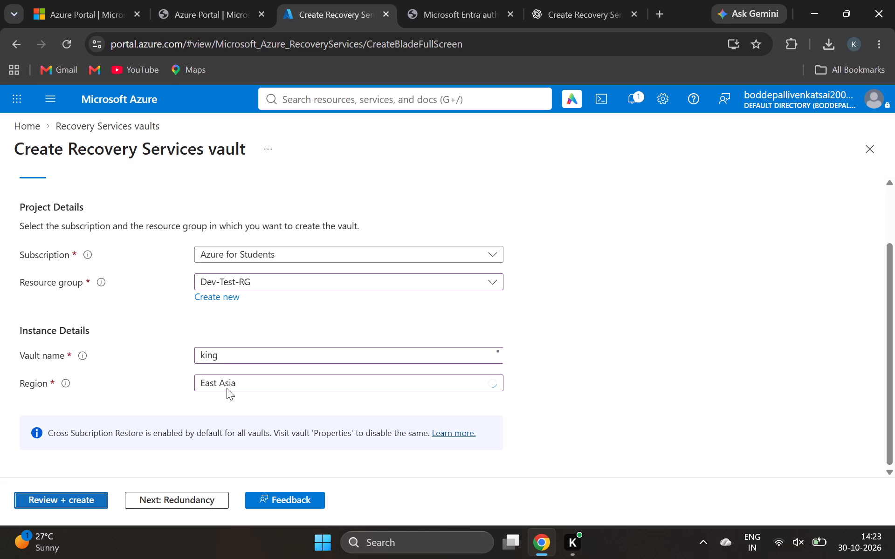
scroll(254, 309, down, 1)
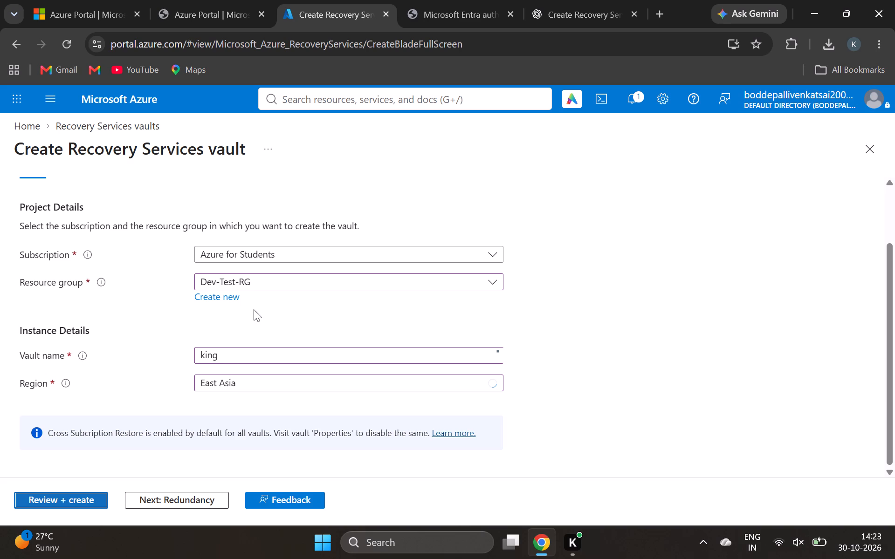
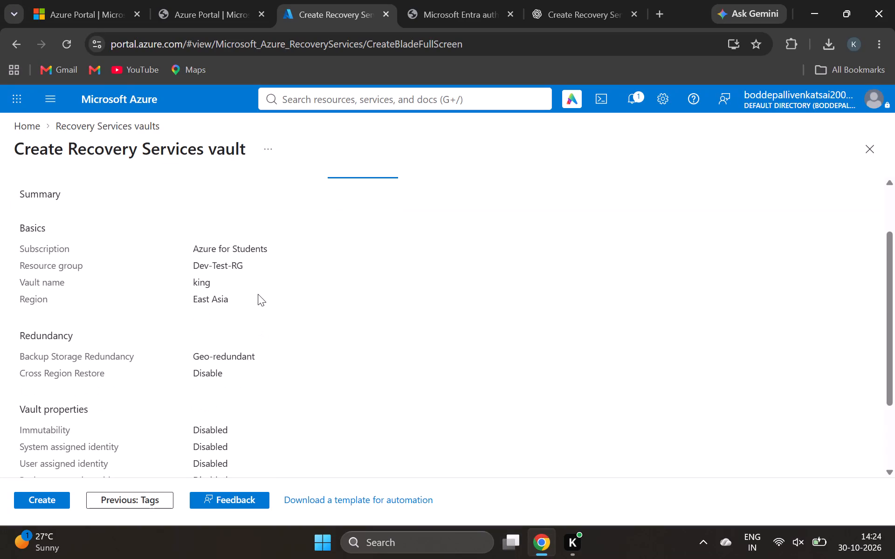
Start creating the Recovery Services vault king in Dev-Test-RG with the reviewed East Asia settings.
scroll(258, 294, down, 2)
click(53, 497)
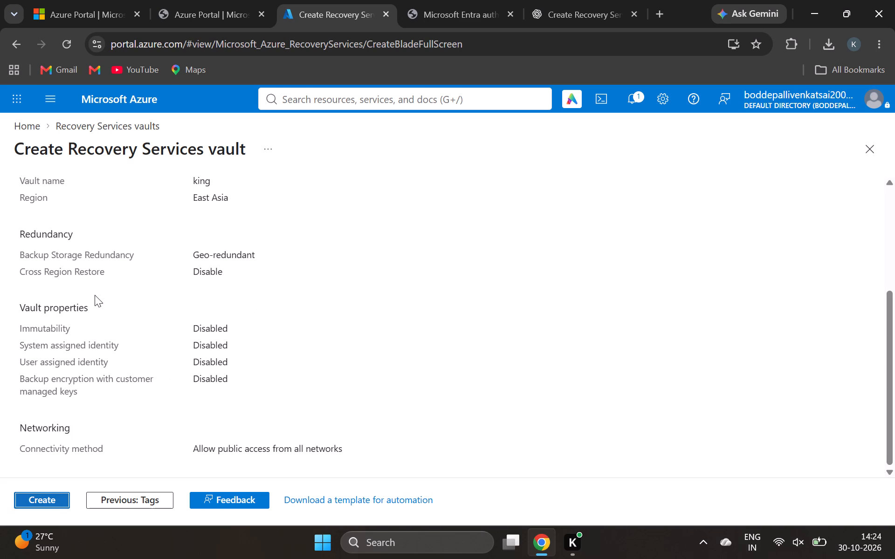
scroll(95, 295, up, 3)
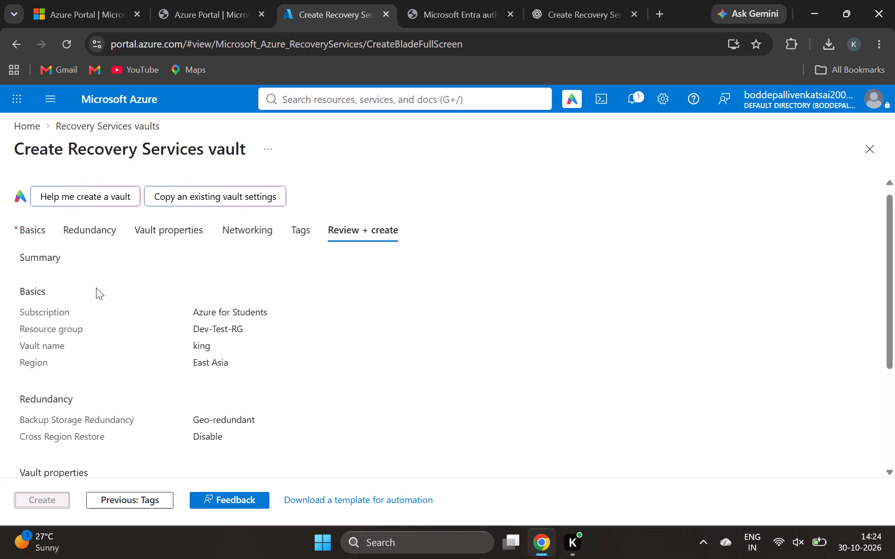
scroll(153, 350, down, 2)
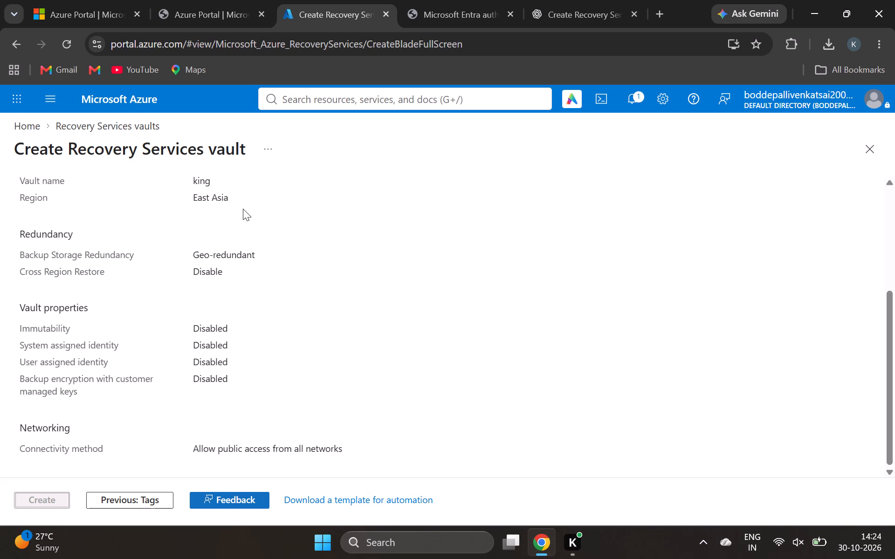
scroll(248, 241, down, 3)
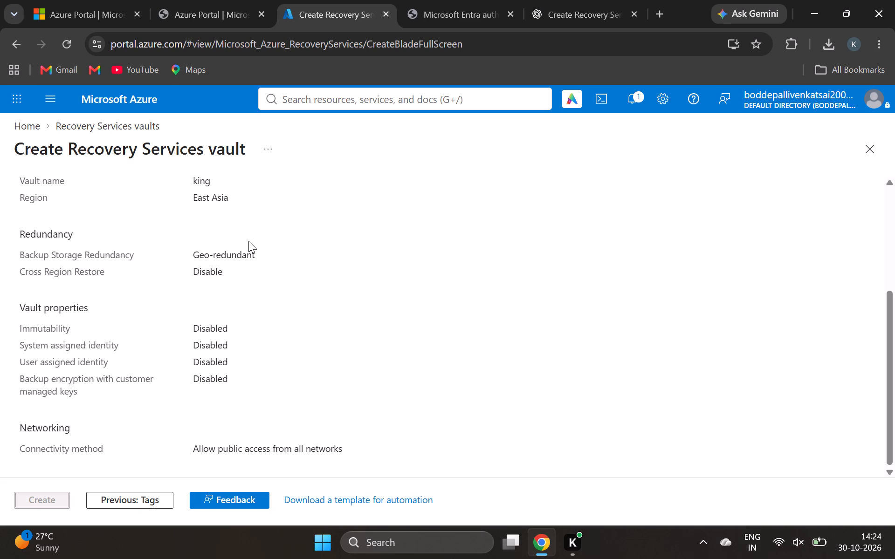
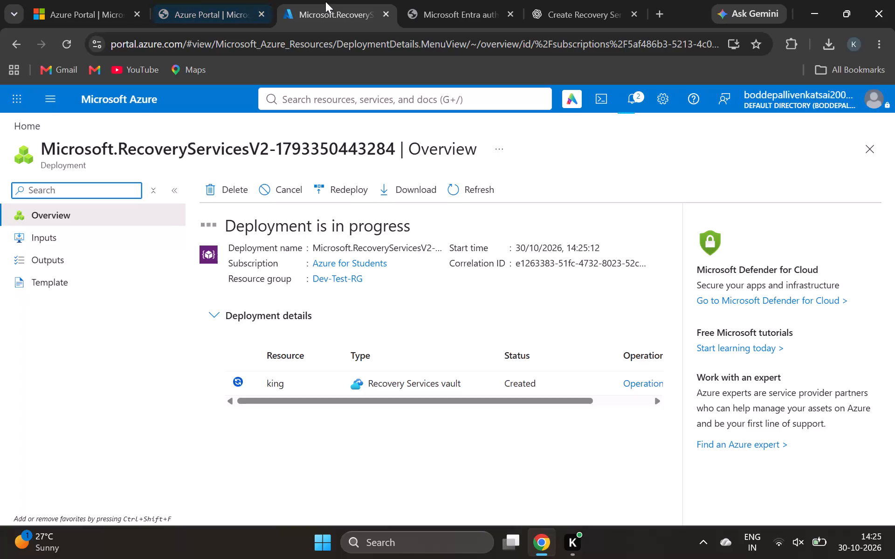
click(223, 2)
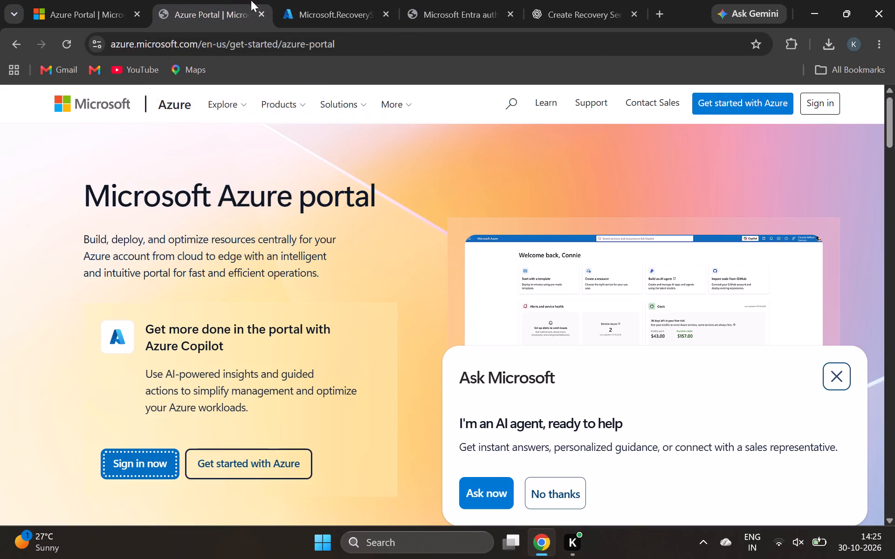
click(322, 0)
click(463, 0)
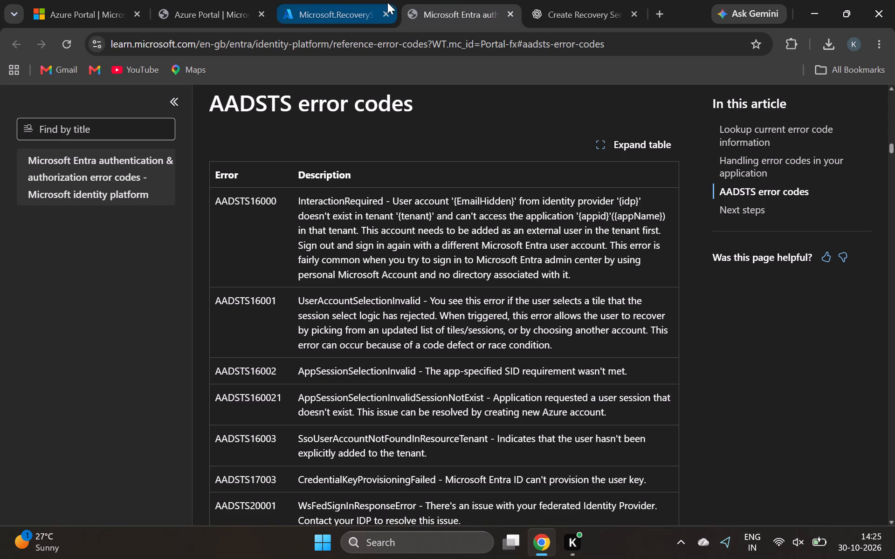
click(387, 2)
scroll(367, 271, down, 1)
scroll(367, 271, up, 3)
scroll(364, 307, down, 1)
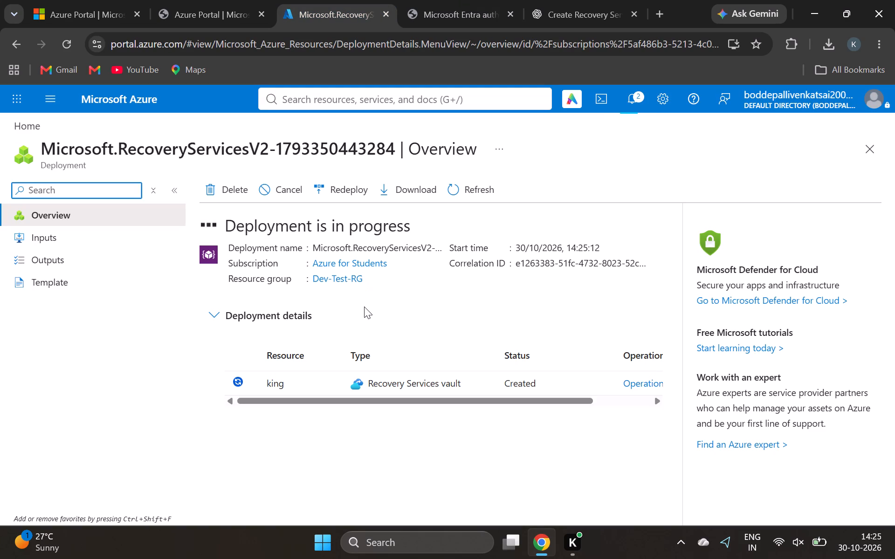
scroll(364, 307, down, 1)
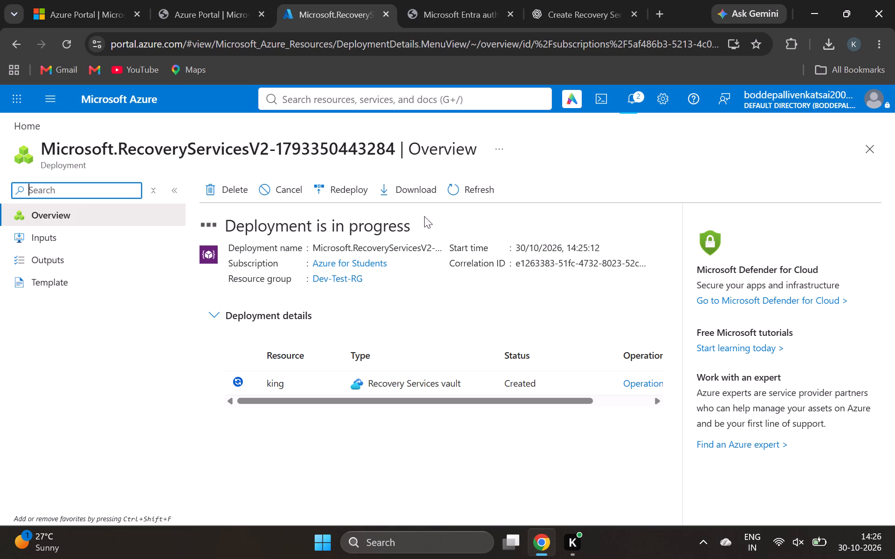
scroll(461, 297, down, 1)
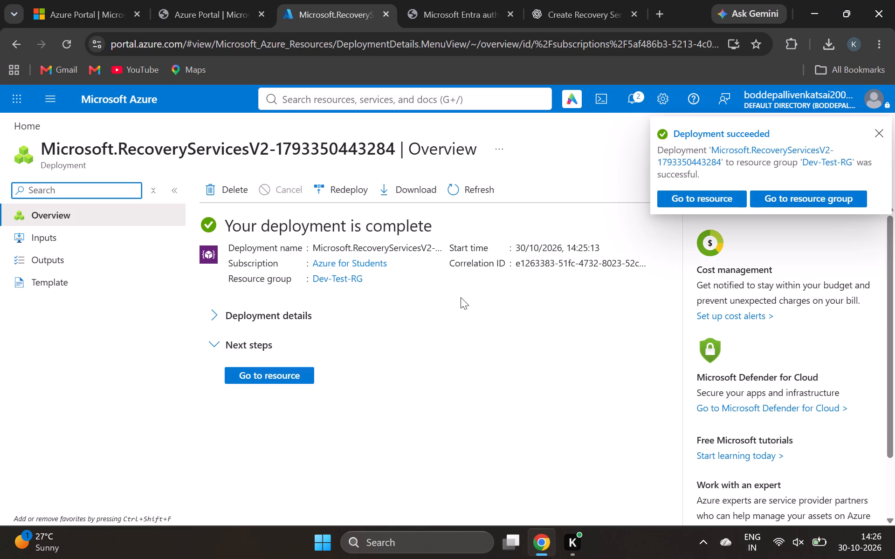
Open the resource page of the newly deployed Recovery Services vault and look over its overview.
click(709, 204)
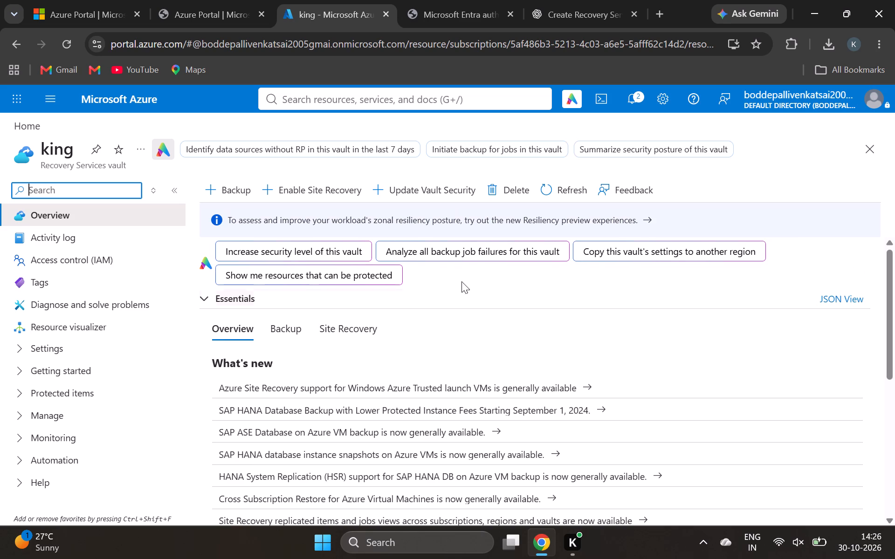
scroll(544, 349, down, 4)
scroll(544, 349, up, 7)
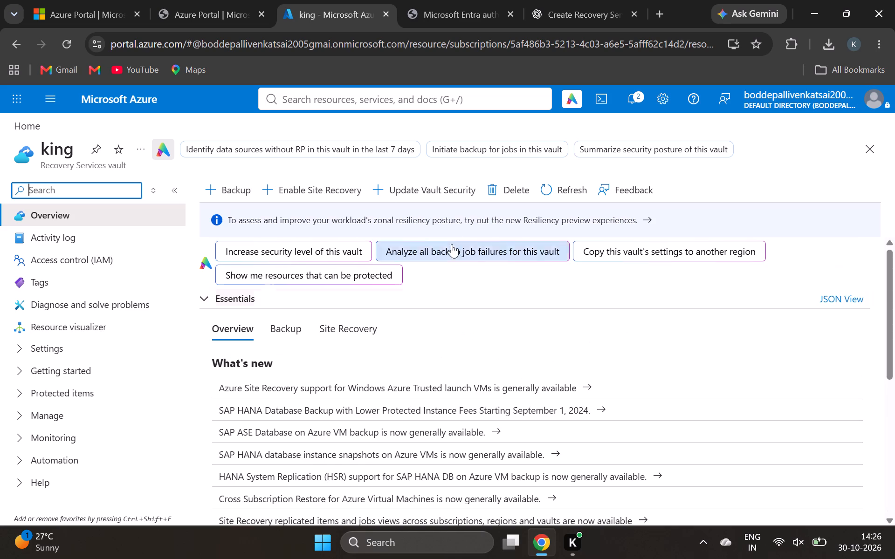
click(324, 102)
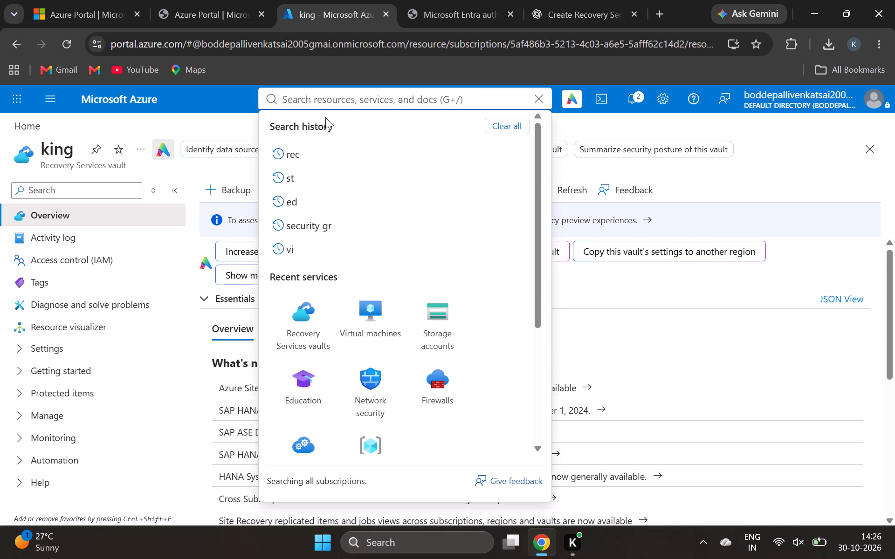
text(re)
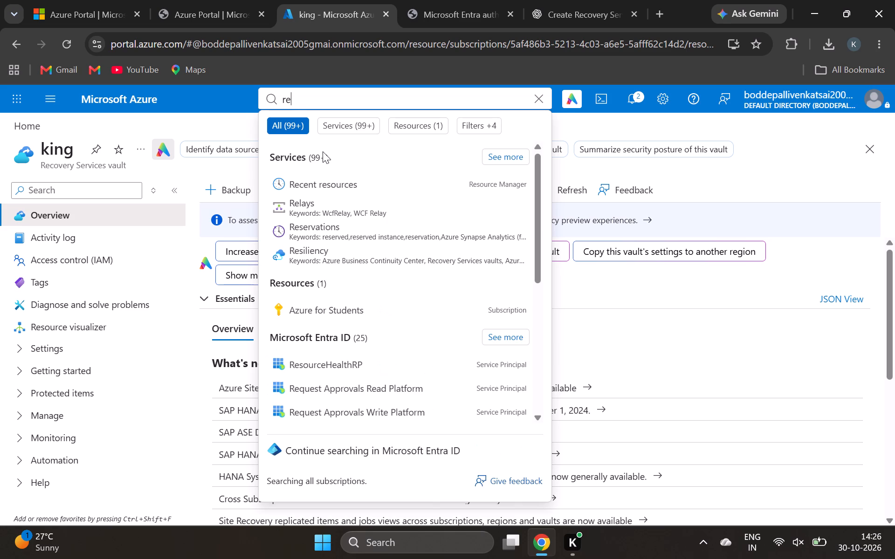
key(c)
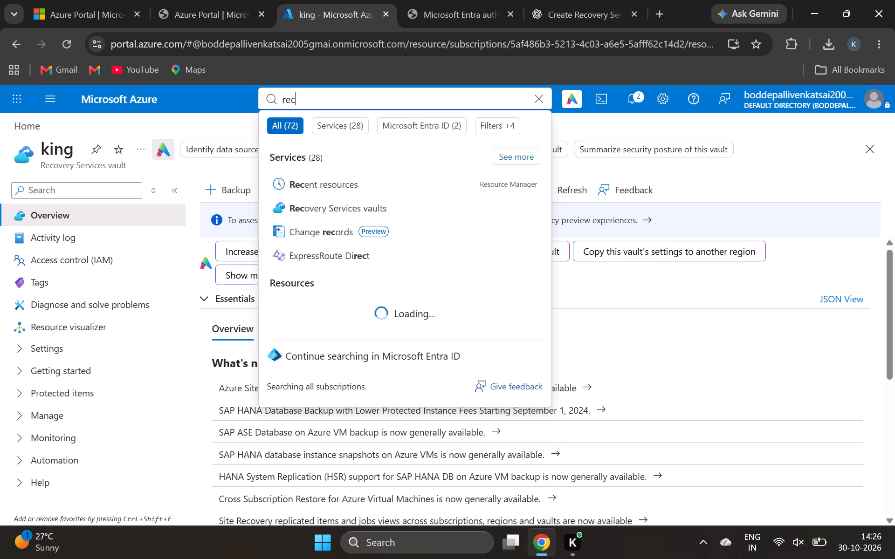
click(300, 206)
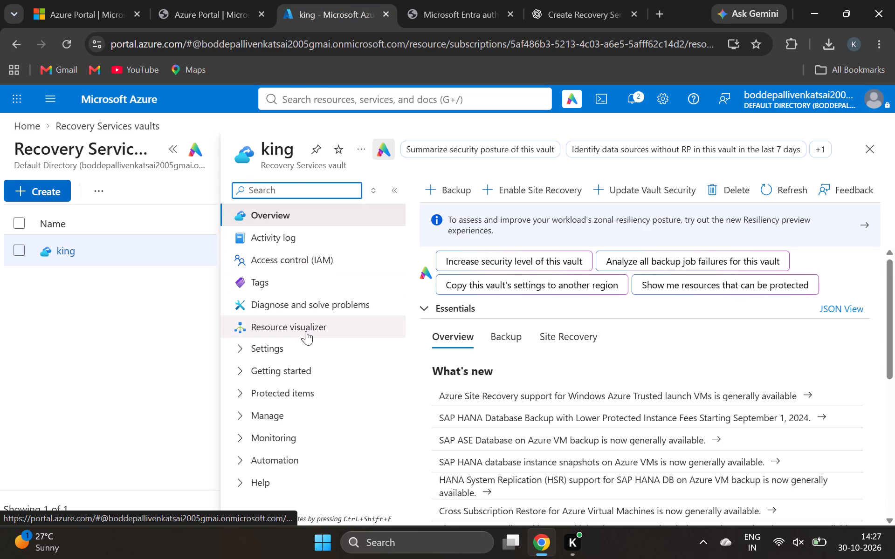
scroll(306, 331, down, 1)
scroll(306, 331, up, 2)
click(291, 191)
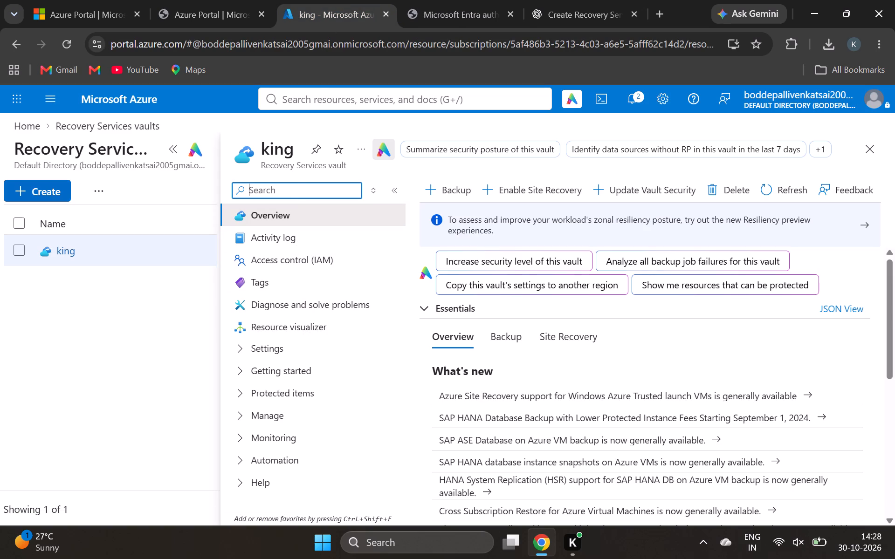
text(ba)
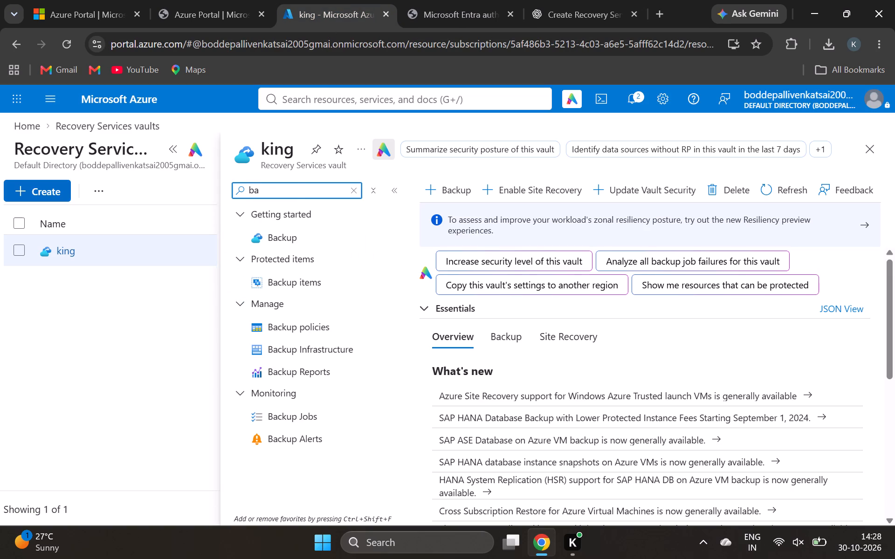
click(284, 232)
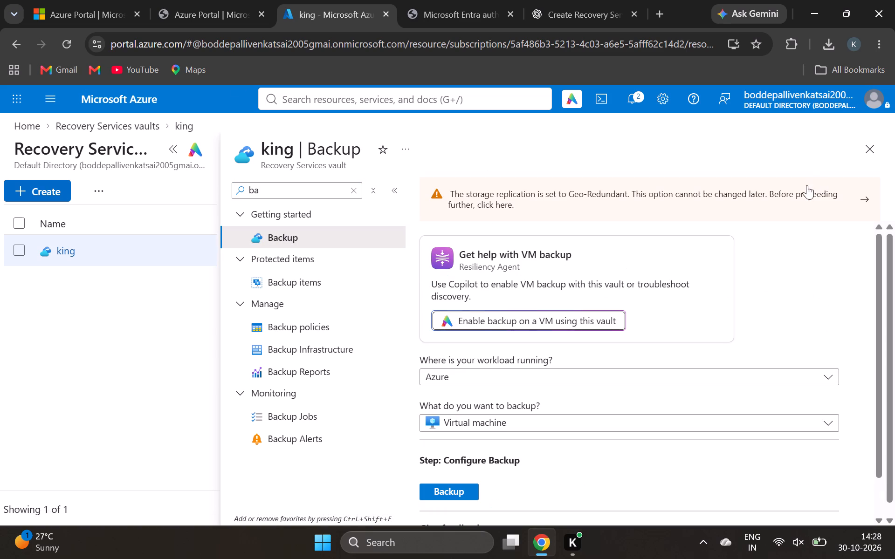
Choose Azure as the workload location, keep Virtual machine as the item to back up, and start configuring the backup.
scroll(595, 365, down, 1)
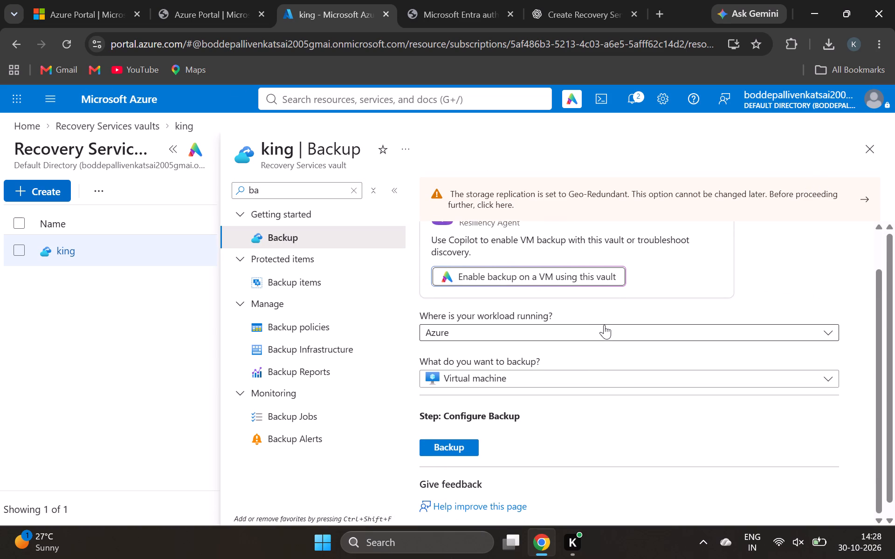
click(604, 325)
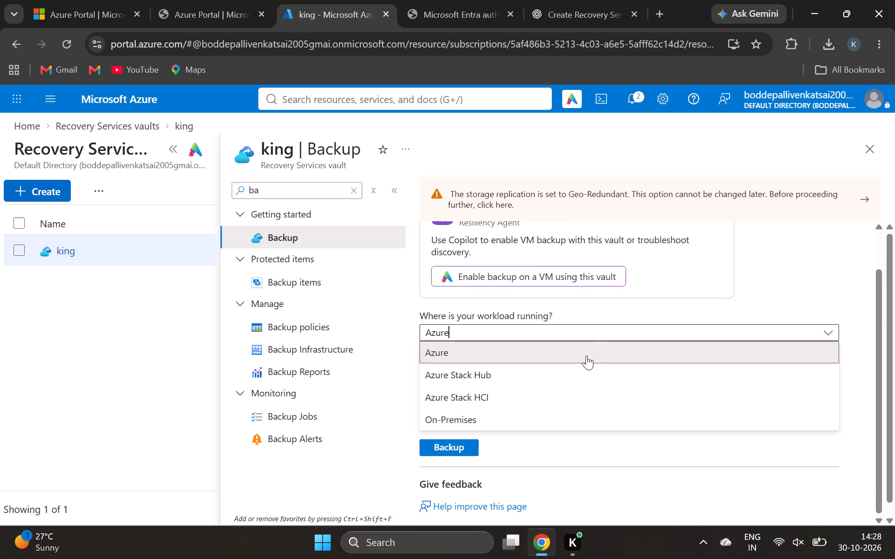
click(586, 355)
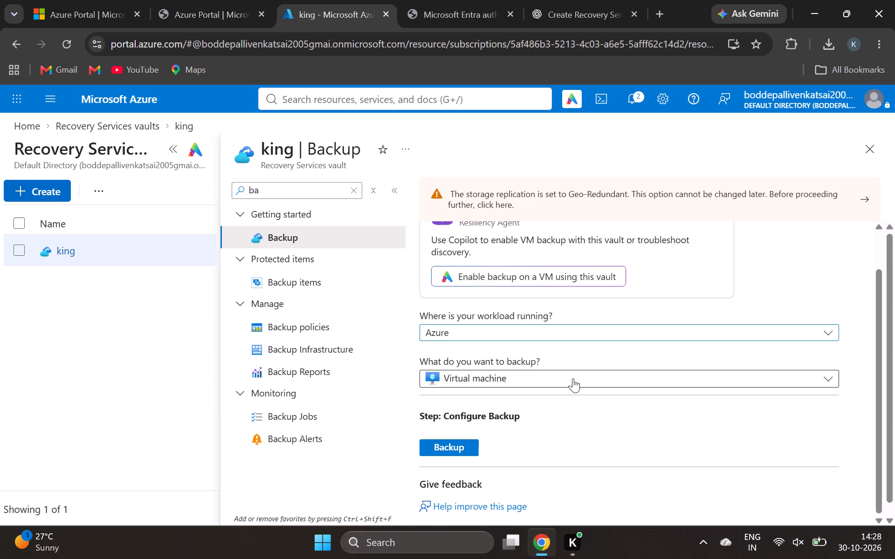
click(573, 379)
click(573, 379)
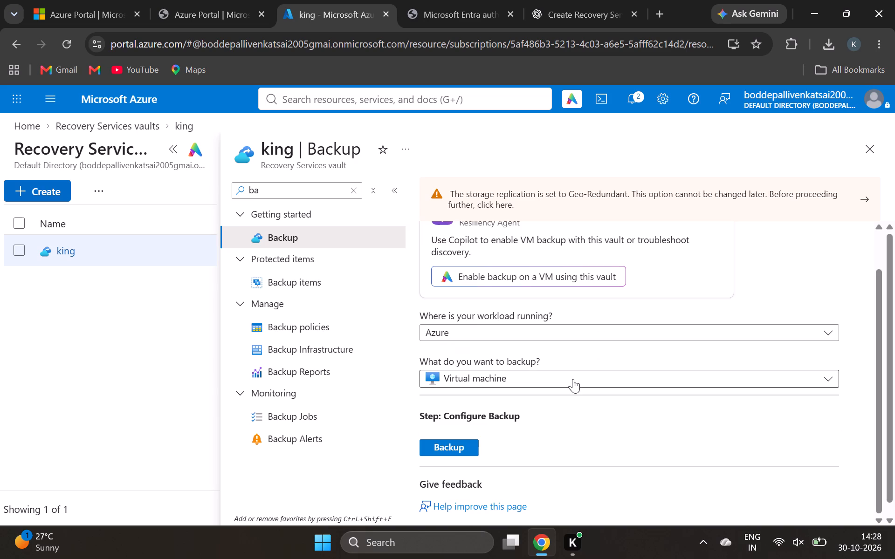
scroll(566, 453, down, 1)
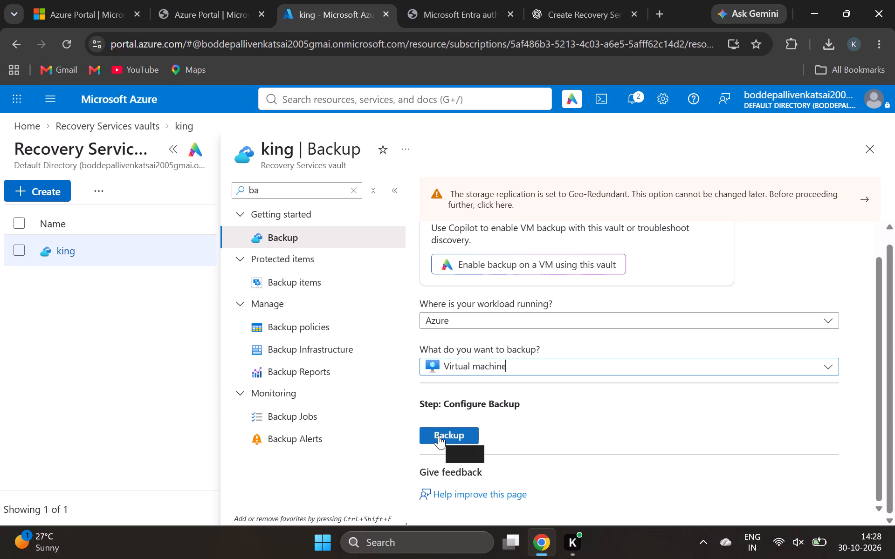
click(439, 435)
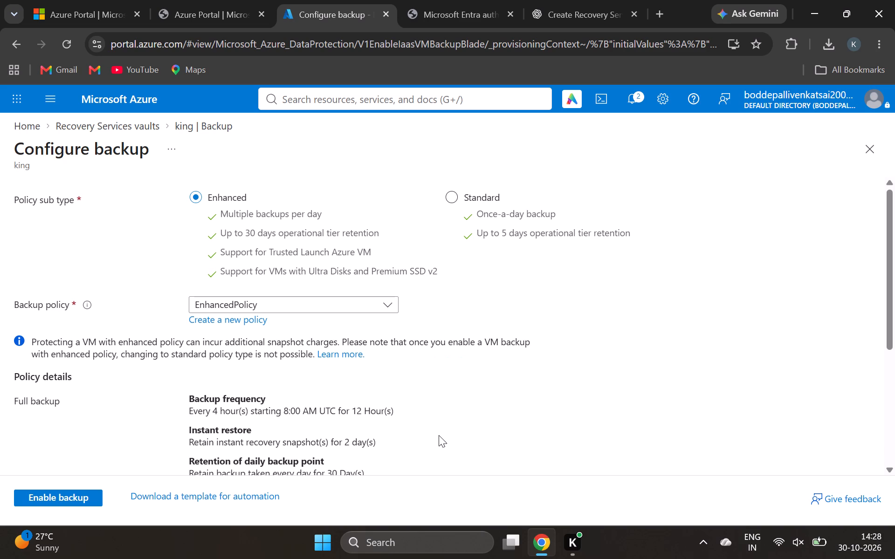
Open the virtual machine selection for the backup and check which machines are available in the Azure for Students subscription.
scroll(330, 377, down, 2)
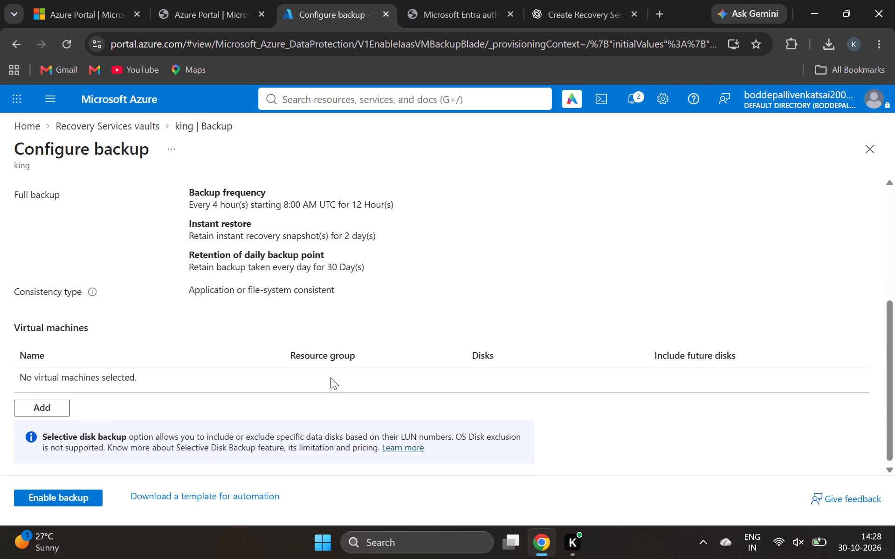
scroll(330, 377, down, 1)
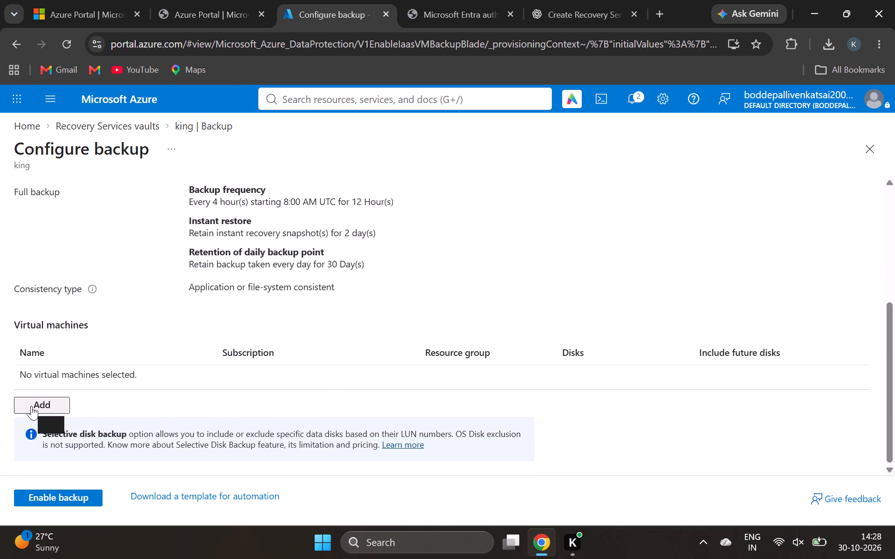
click(31, 406)
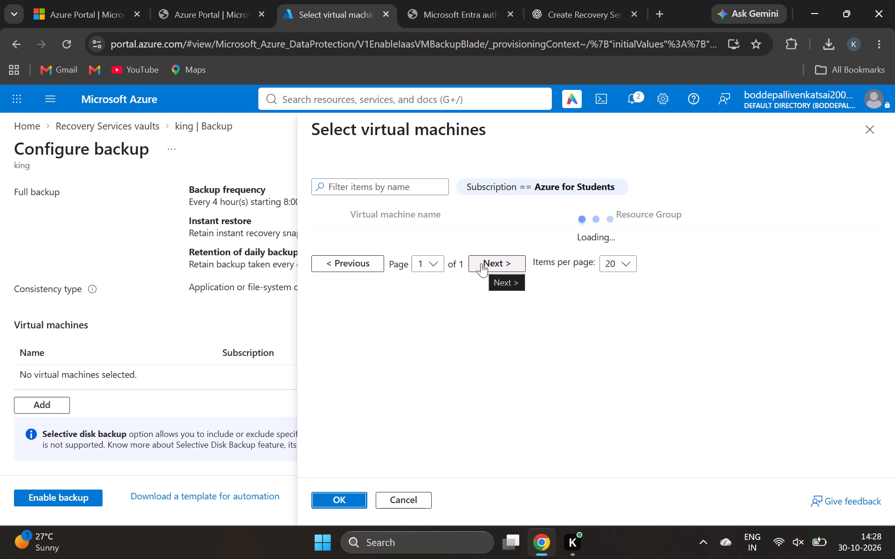
scroll(432, 375, down, 2)
scroll(432, 375, up, 3)
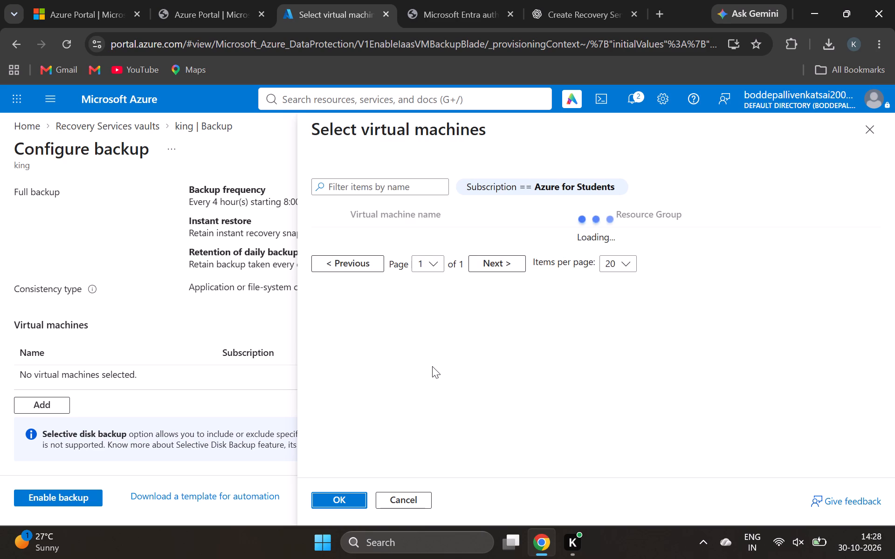
click(431, 272)
click(430, 285)
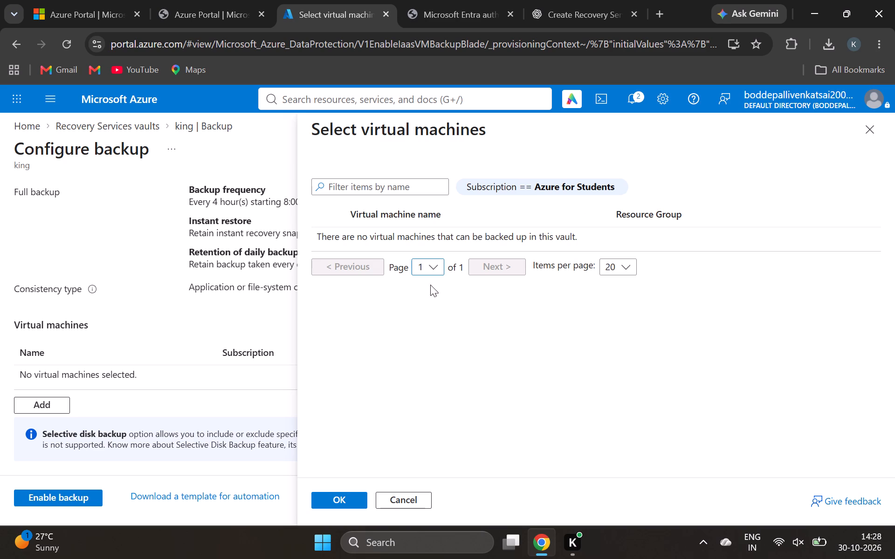
scroll(415, 298, down, 3)
Filter the selectable virtual machines by "dev", clear the filter and close the virtual machine selection.
click(386, 187)
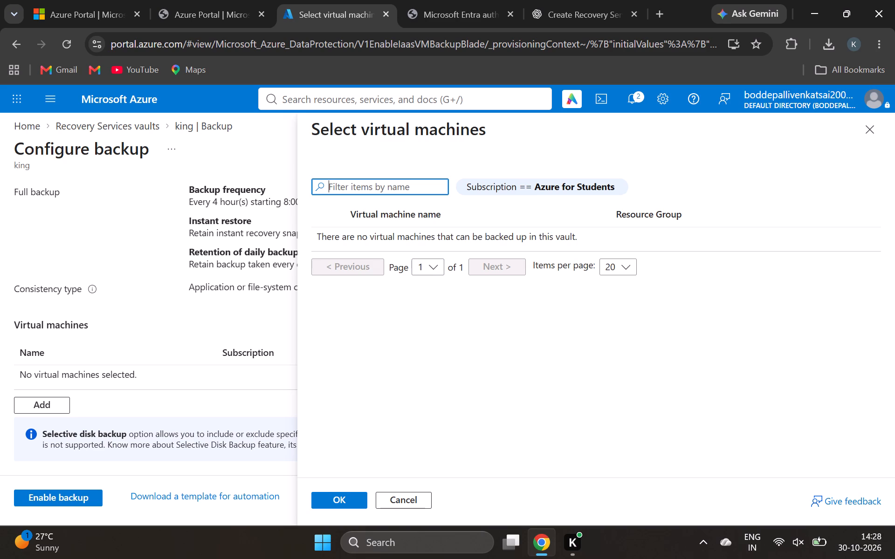
text(de)
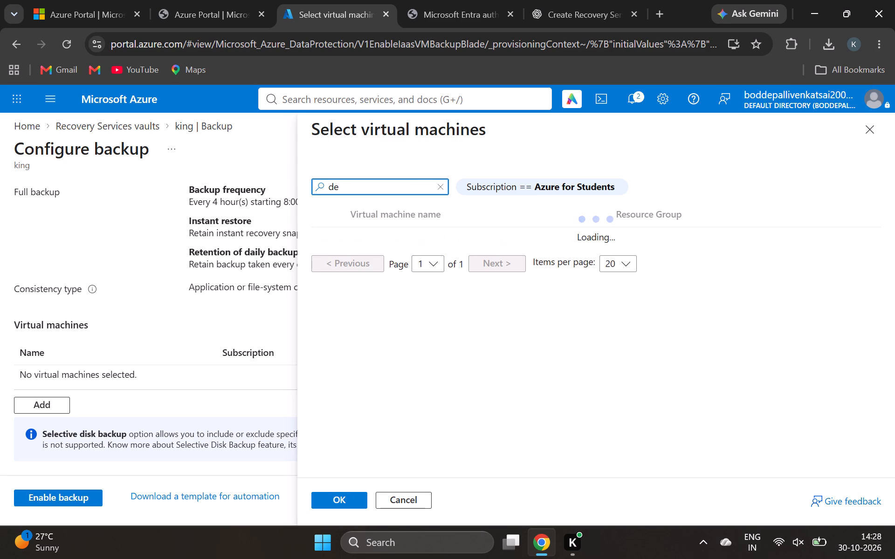
key(v)
key(BackSpace)
key(BackSpace)
key(BackSpace)
key(BackSpace)
key(BackSpace)
key(BackSpace)
key(BackSpace)
key(BackSpace)
key(BackSpace)
key(BackSpace)
key(BackSpace)
key(BackSpace)
key(BackSpace)
key(BackSpace)
key(BackSpace)
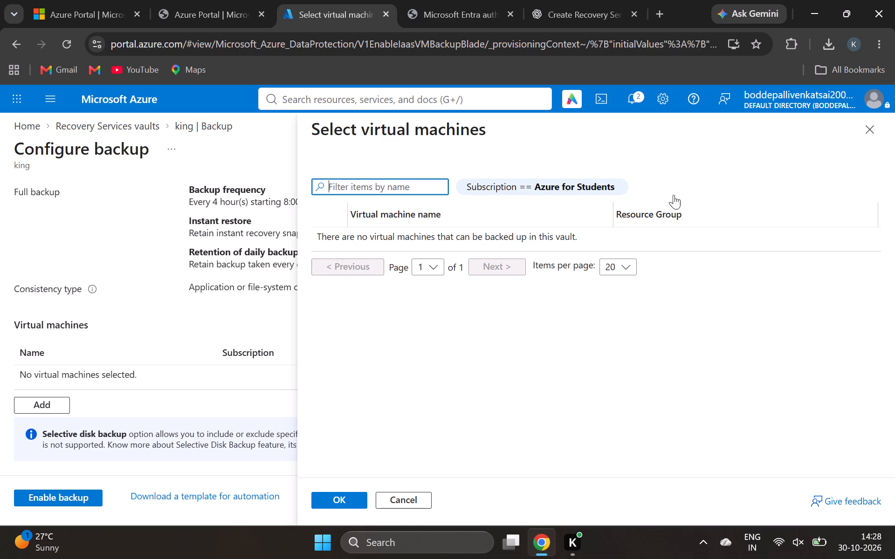
click(651, 212)
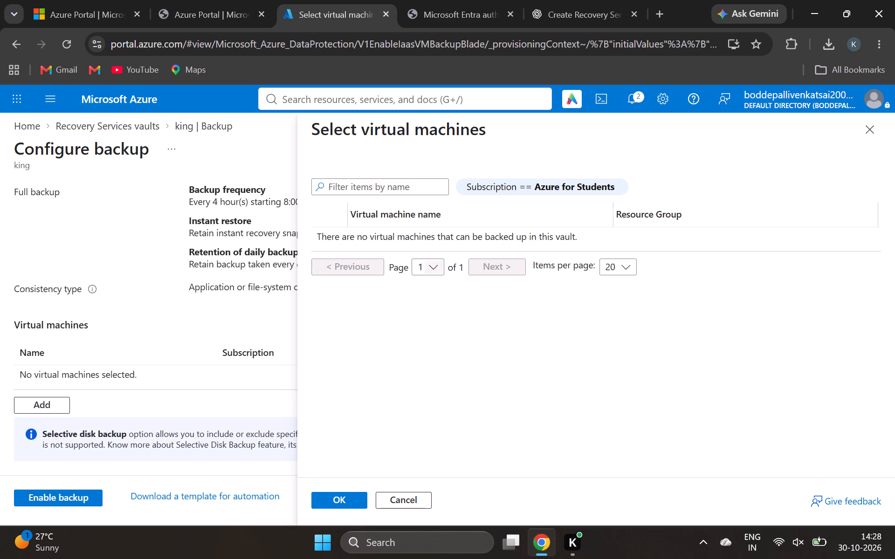
click(401, 218)
click(871, 128)
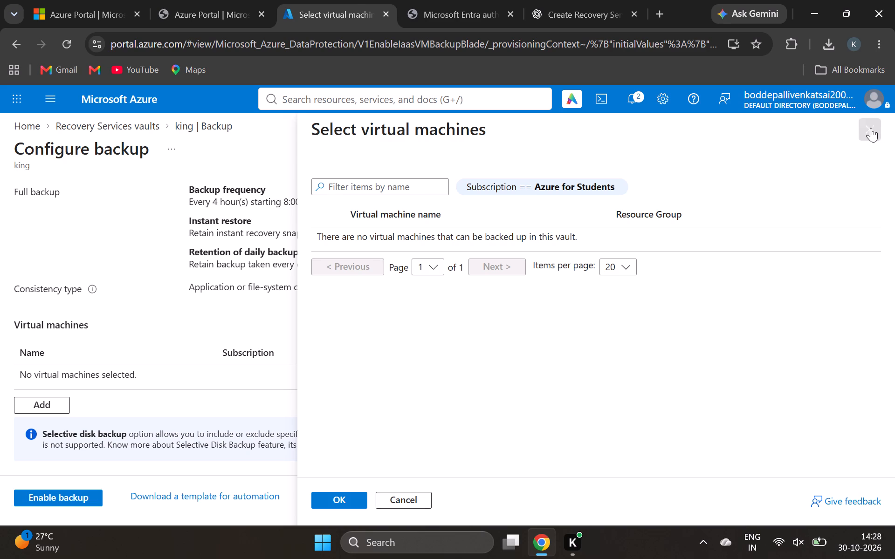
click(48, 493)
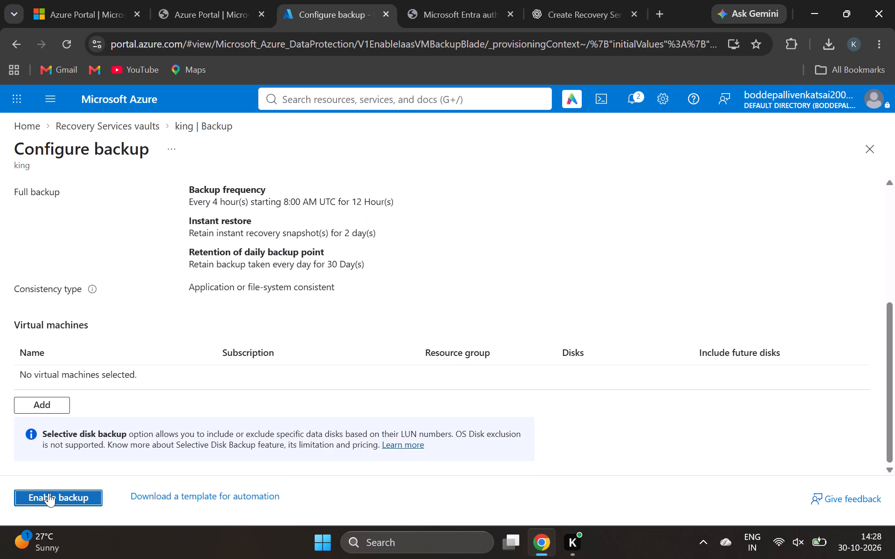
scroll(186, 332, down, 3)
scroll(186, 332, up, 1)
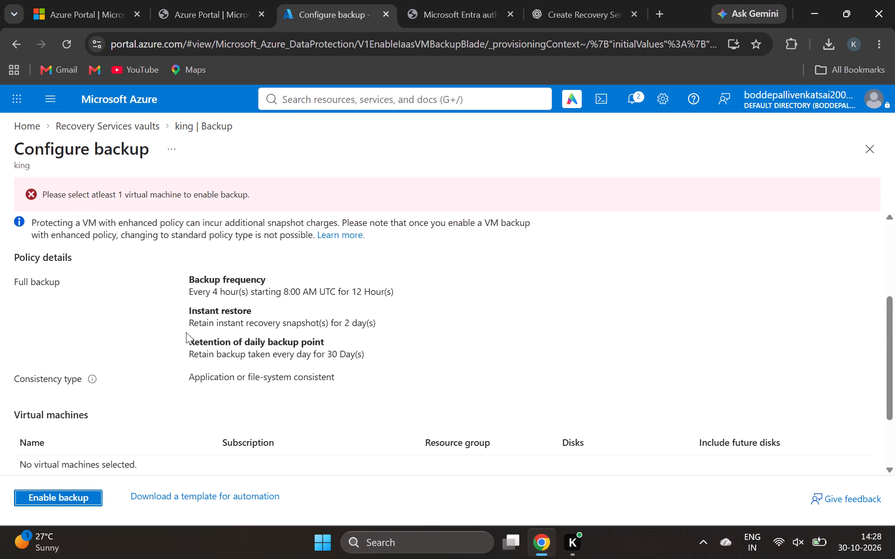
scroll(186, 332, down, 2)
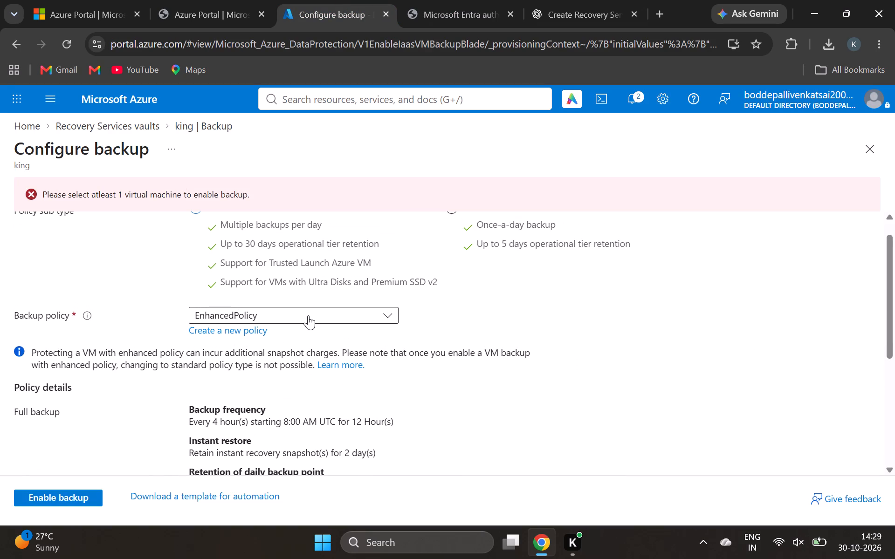
click(308, 315)
click(439, 289)
scroll(439, 289, up, 3)
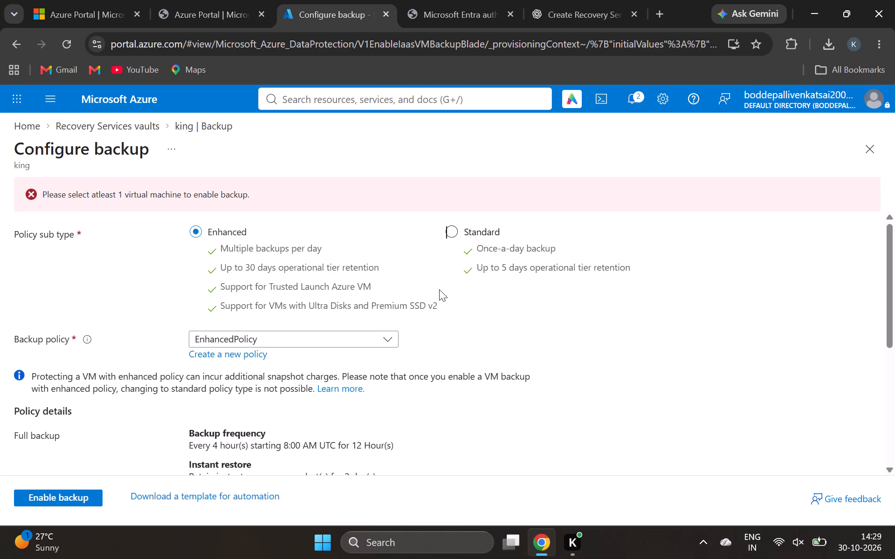
scroll(410, 312, down, 2)
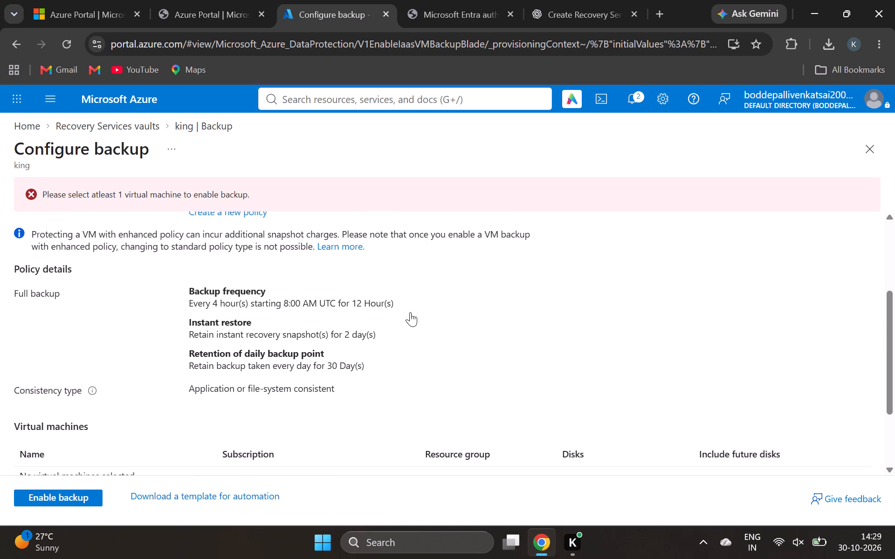
scroll(410, 312, down, 2)
scroll(410, 312, up, 5)
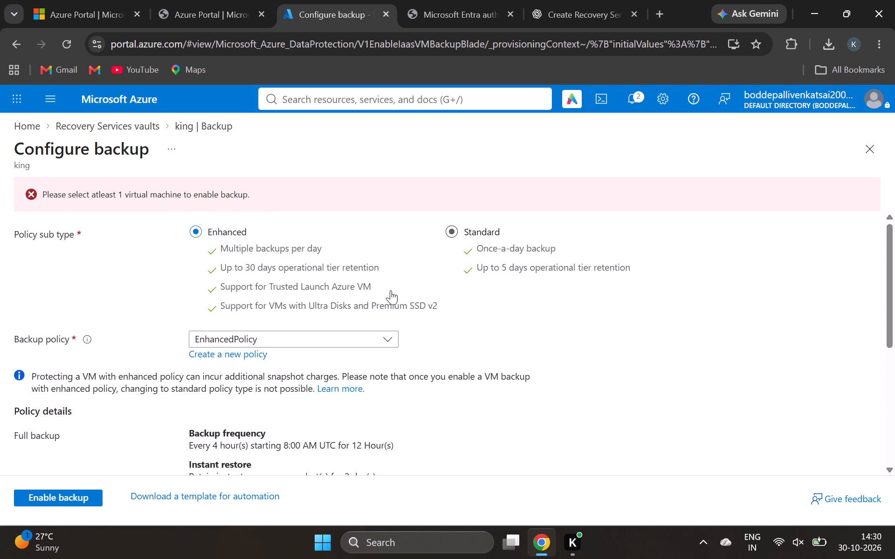
scroll(391, 290, down, 1)
click(365, 249)
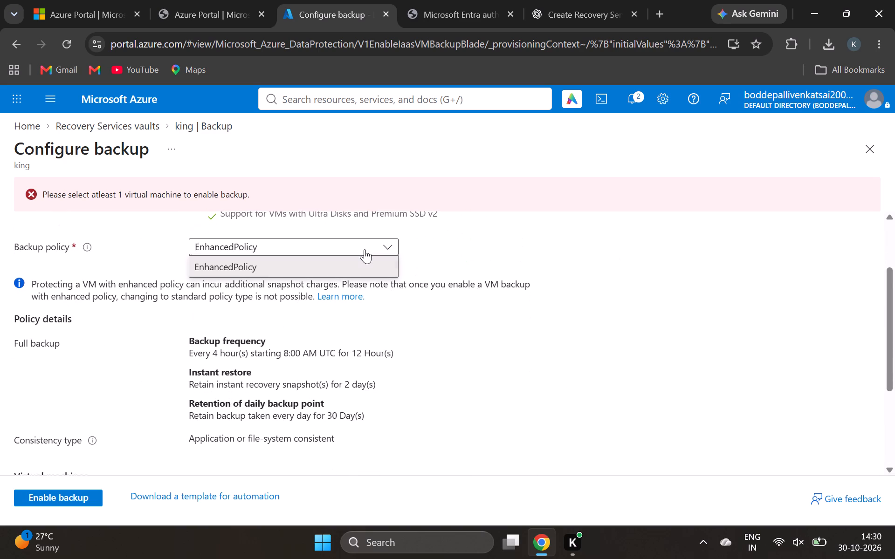
click(355, 262)
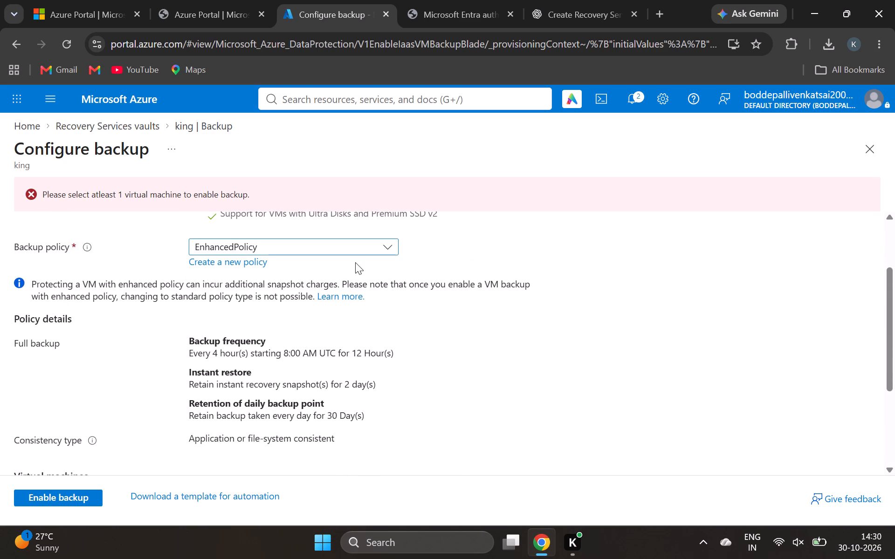
scroll(355, 262, down, 3)
scroll(355, 262, up, 3)
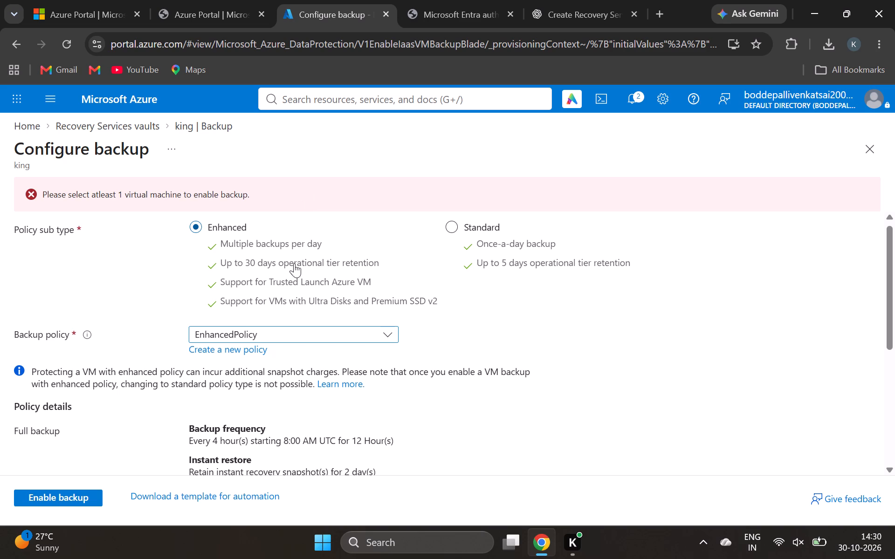
scroll(468, 387, down, 2)
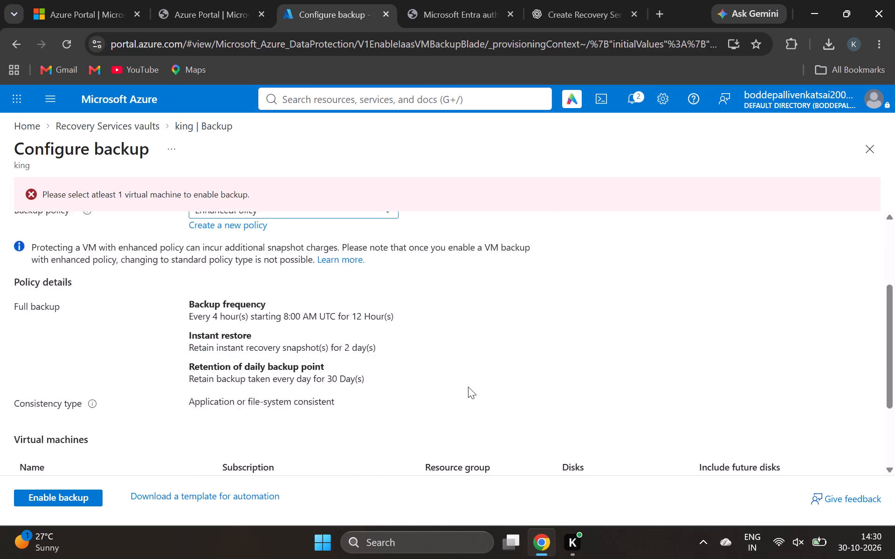
scroll(468, 387, down, 2)
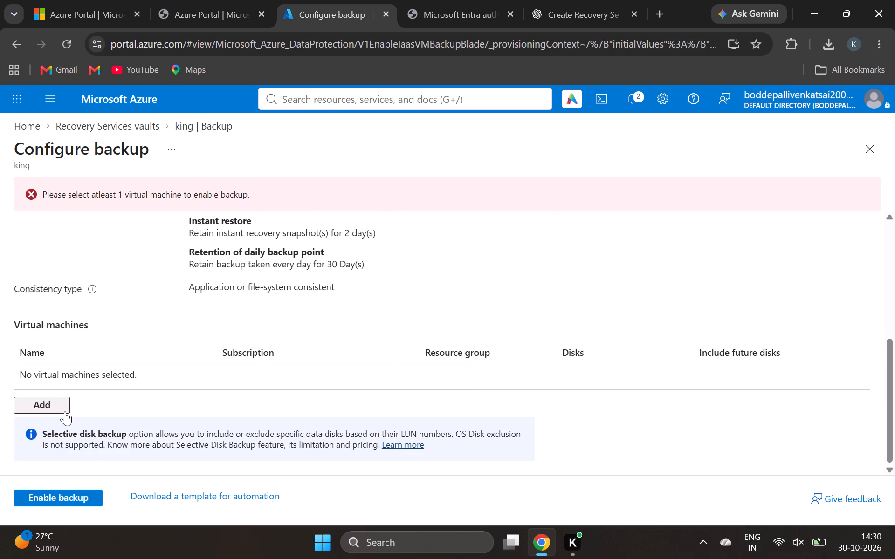
click(65, 411)
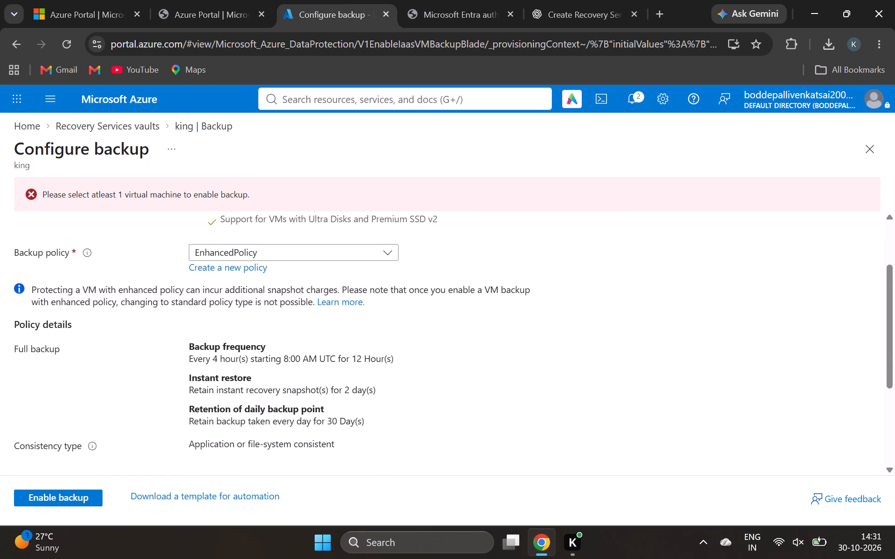
scroll(162, 293, down, 1)
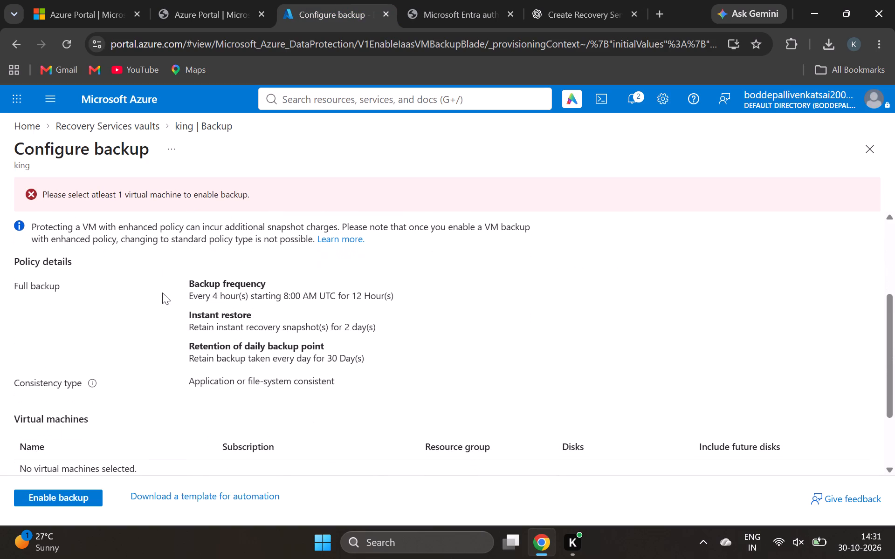
scroll(162, 293, down, 1)
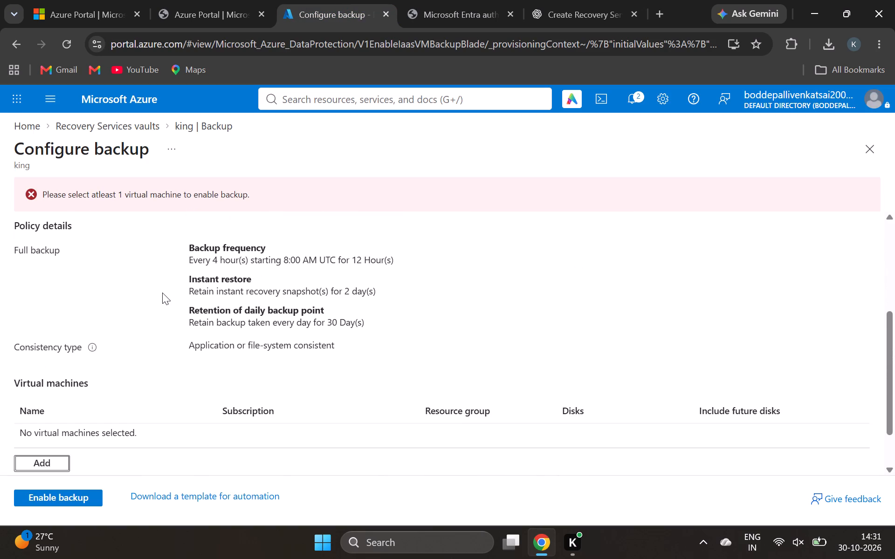
scroll(162, 293, down, 2)
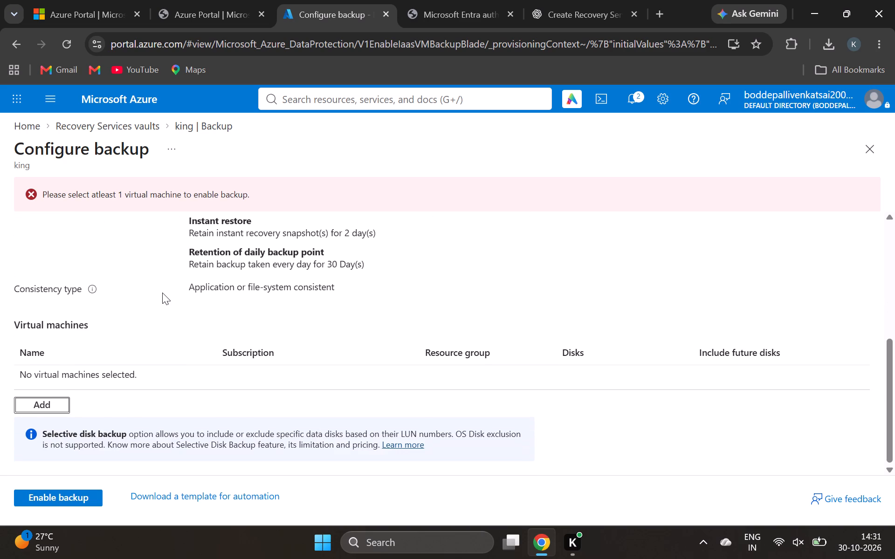
Reopen the virtual machine selection, recheck the machines available in the Azure for Students subscription and close it.
scroll(162, 293, up, 2)
scroll(162, 293, down, 1)
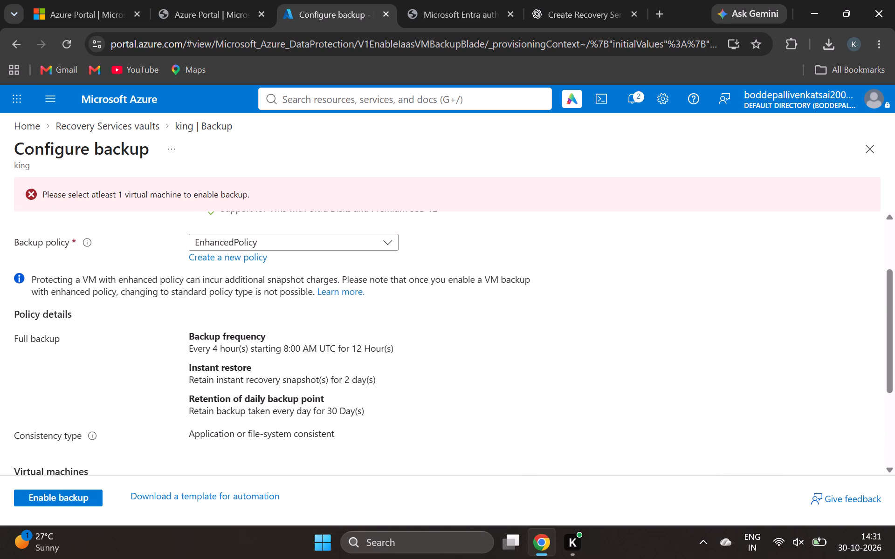
scroll(162, 288, down, 3)
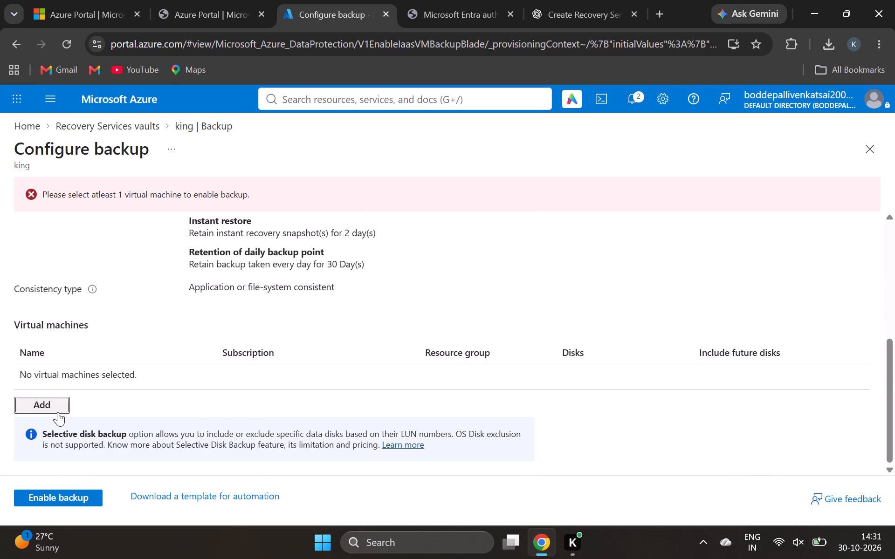
click(58, 412)
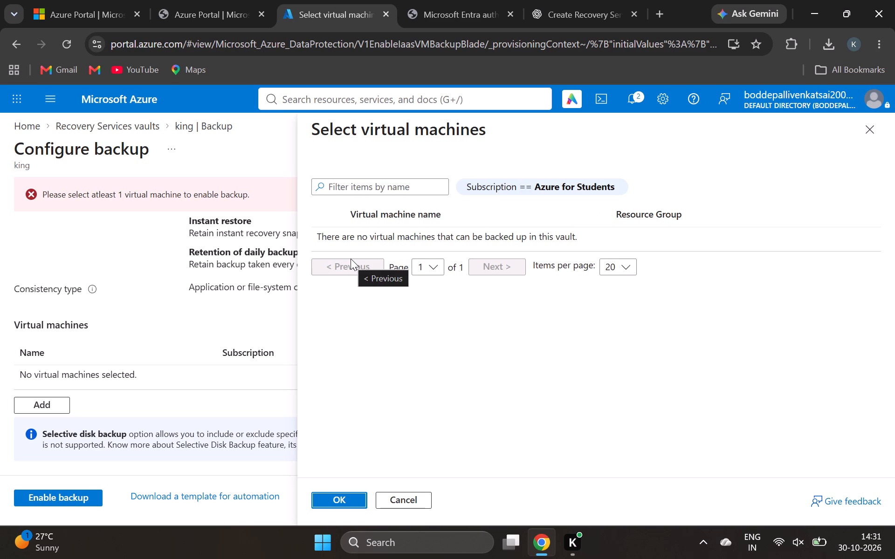
click(383, 230)
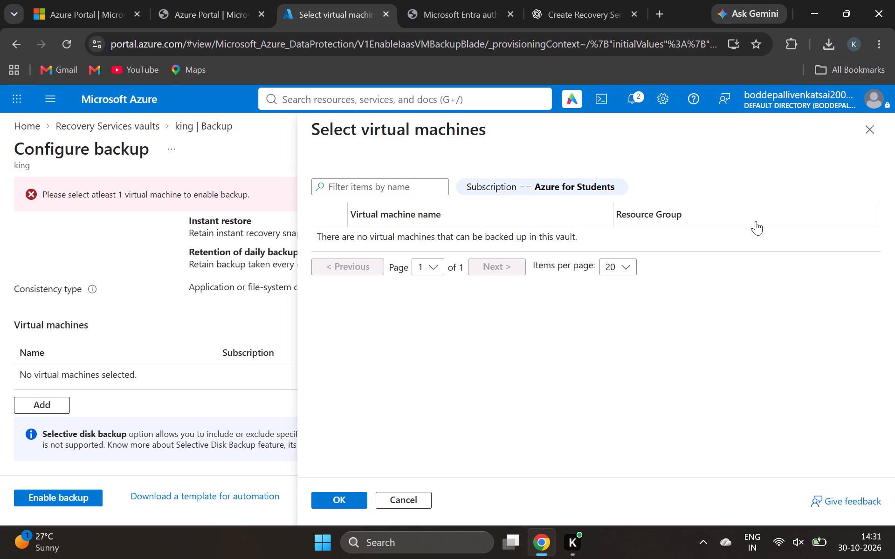
click(875, 129)
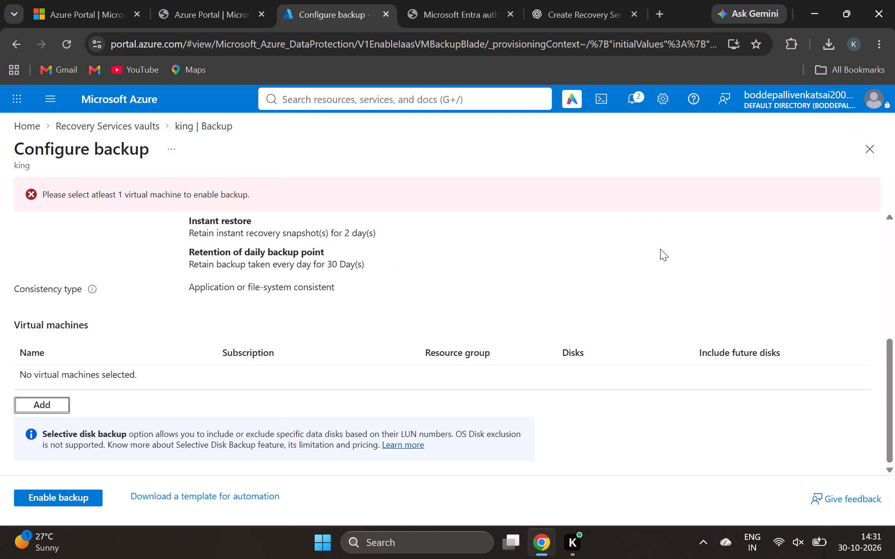
scroll(509, 230, up, 3)
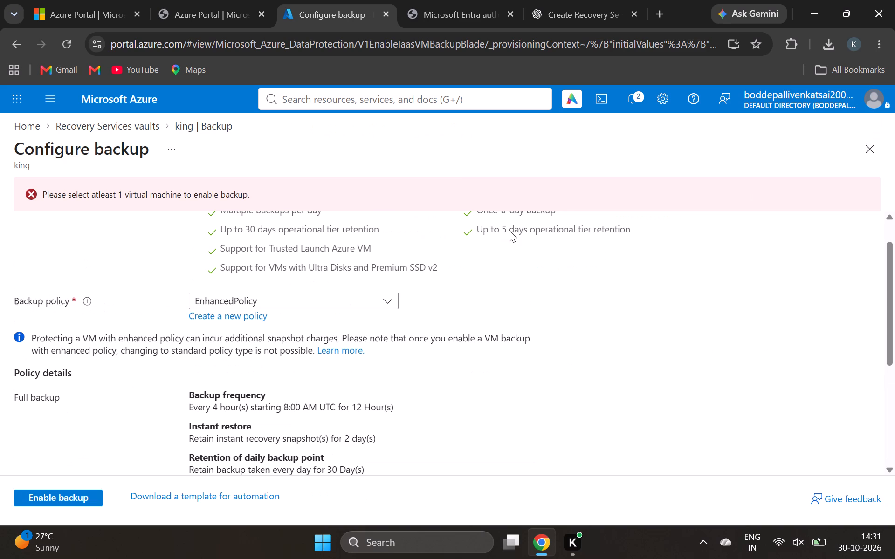
Review the backup configuration from policy sub type to the virtual machines section and return to the Backup page of king.
scroll(509, 230, down, 1)
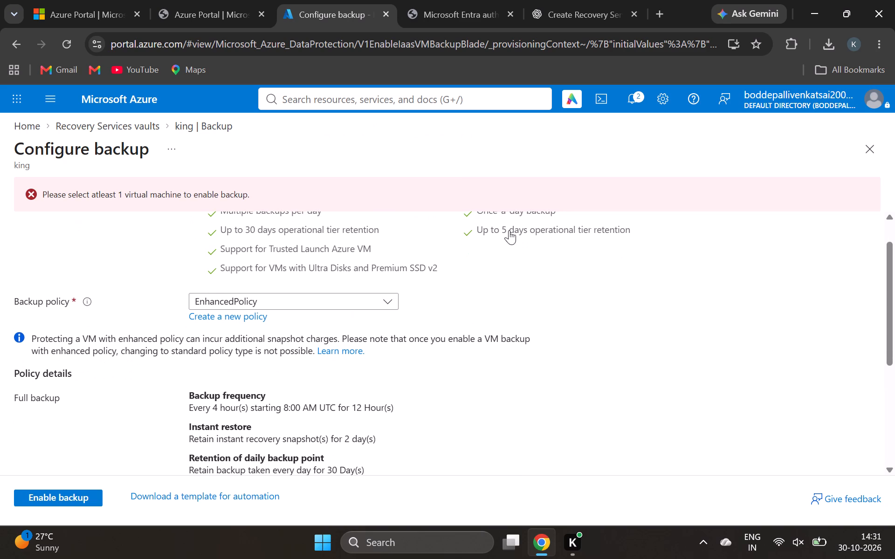
scroll(459, 291, down, 3)
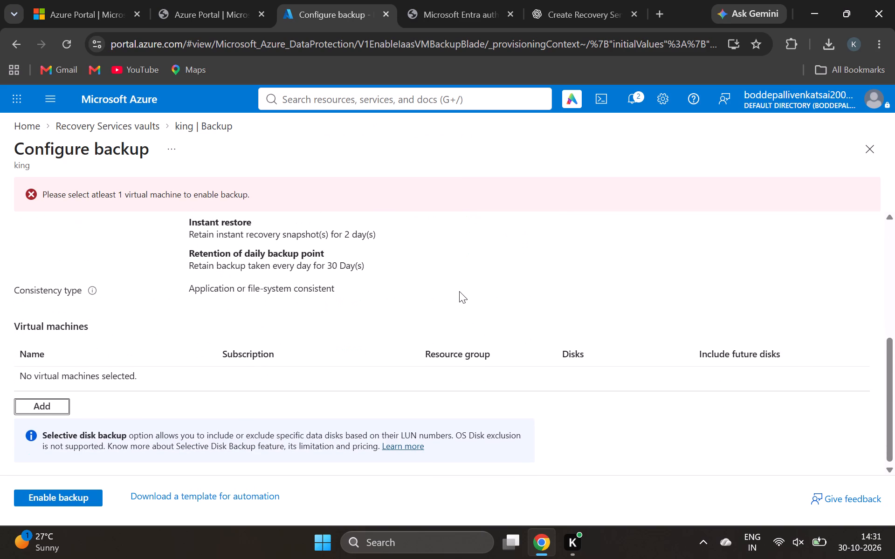
scroll(459, 291, up, 3)
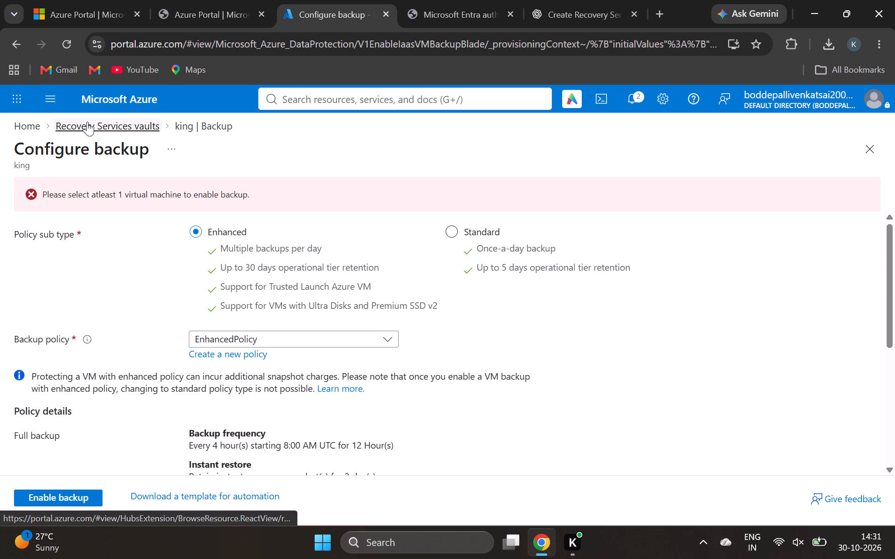
click(186, 125)
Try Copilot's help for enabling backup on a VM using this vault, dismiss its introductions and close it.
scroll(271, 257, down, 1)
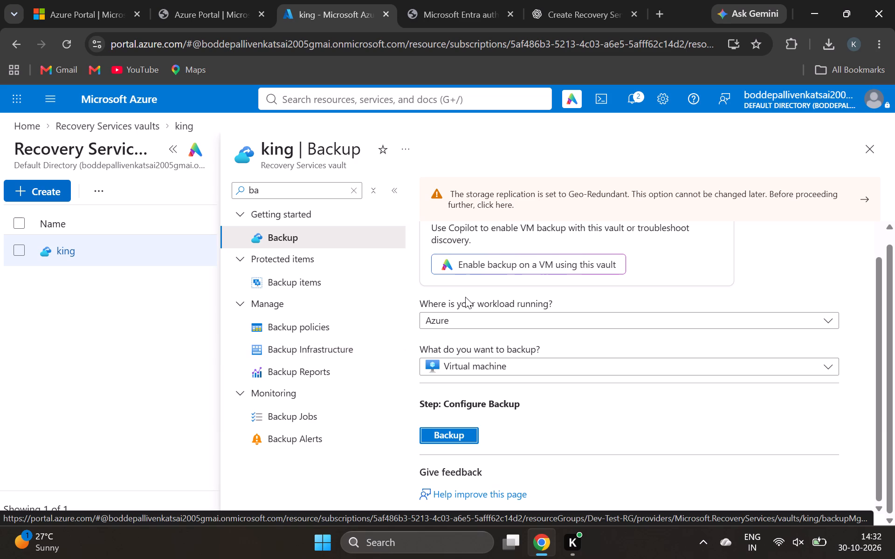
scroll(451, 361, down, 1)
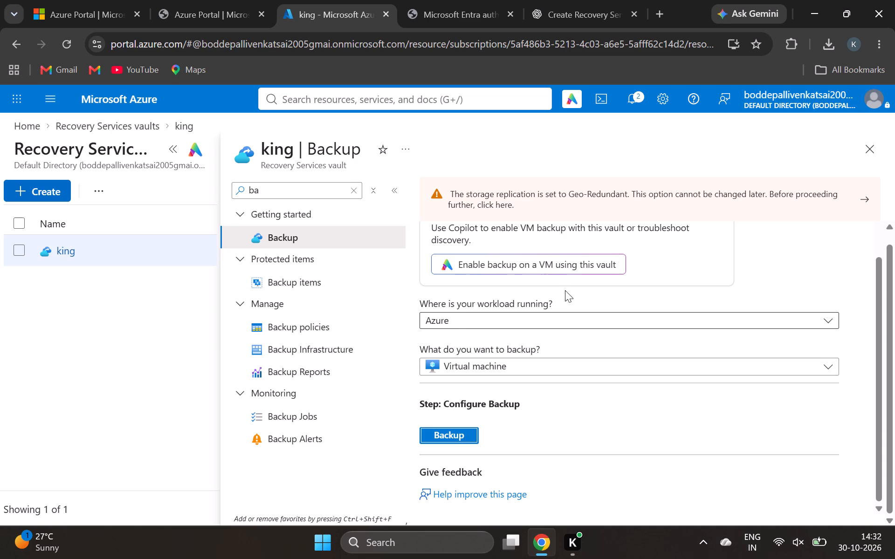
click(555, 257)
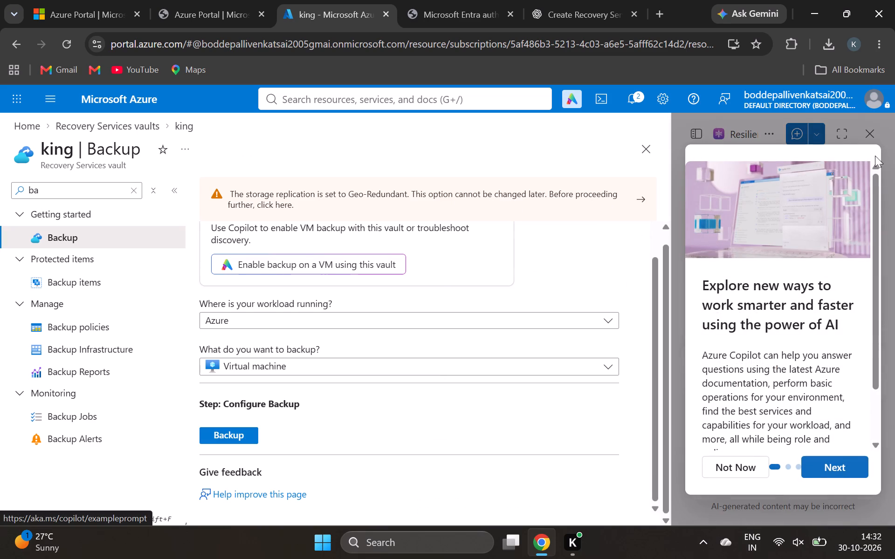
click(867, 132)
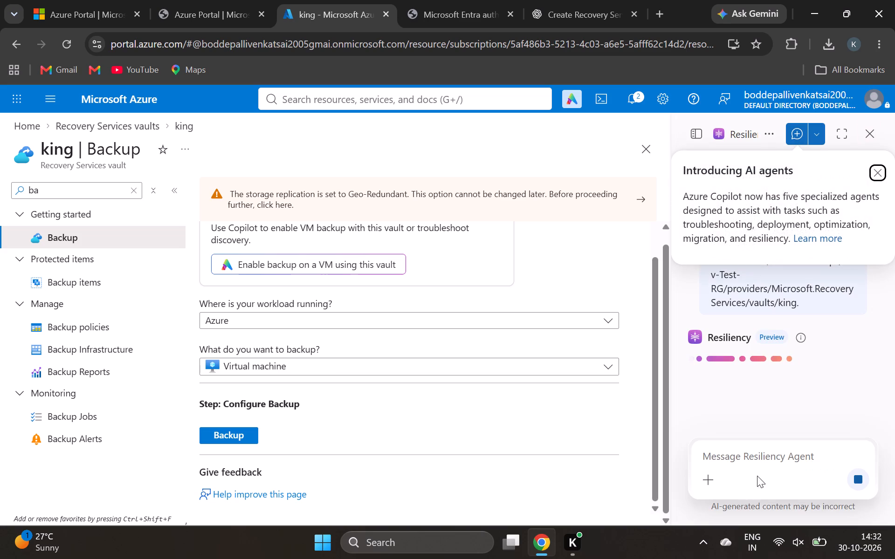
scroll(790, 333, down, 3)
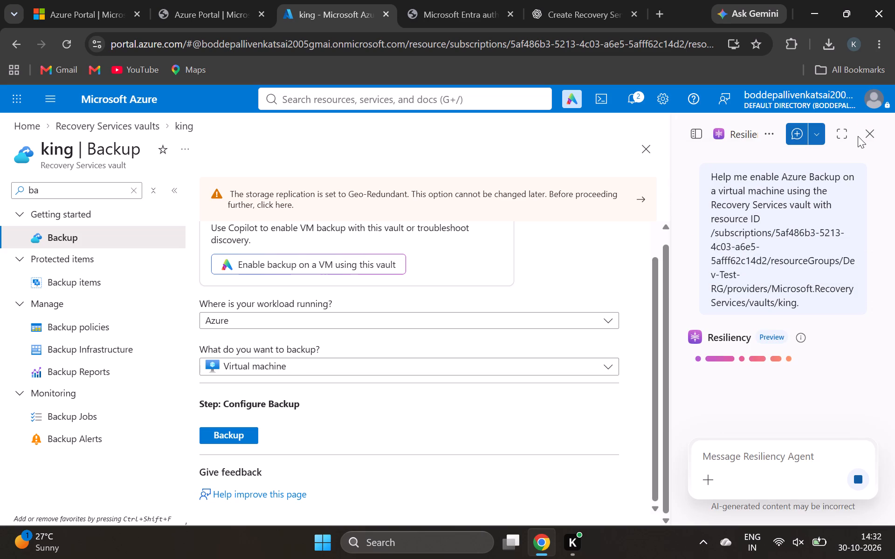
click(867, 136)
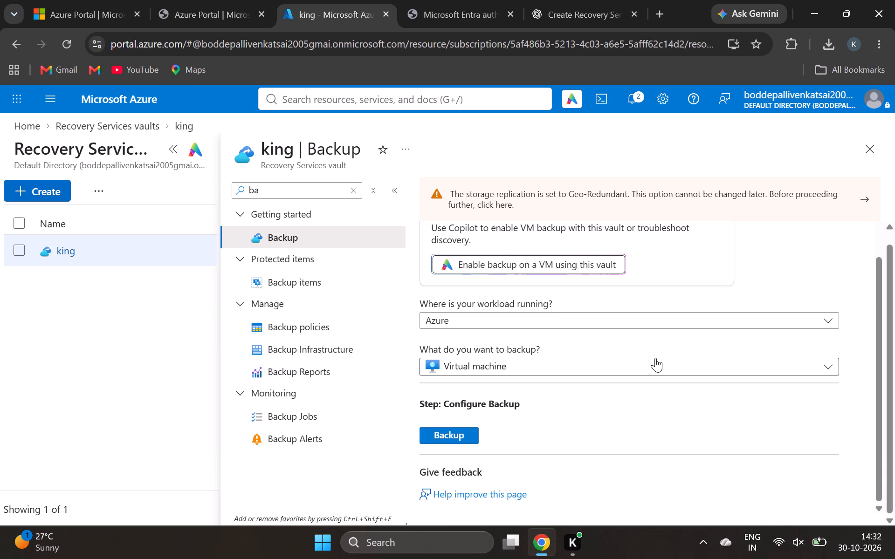
Reopen the backup configuration of the vault king for virtual machine workloads running in Azure.
scroll(655, 358, down, 2)
scroll(606, 474, up, 1)
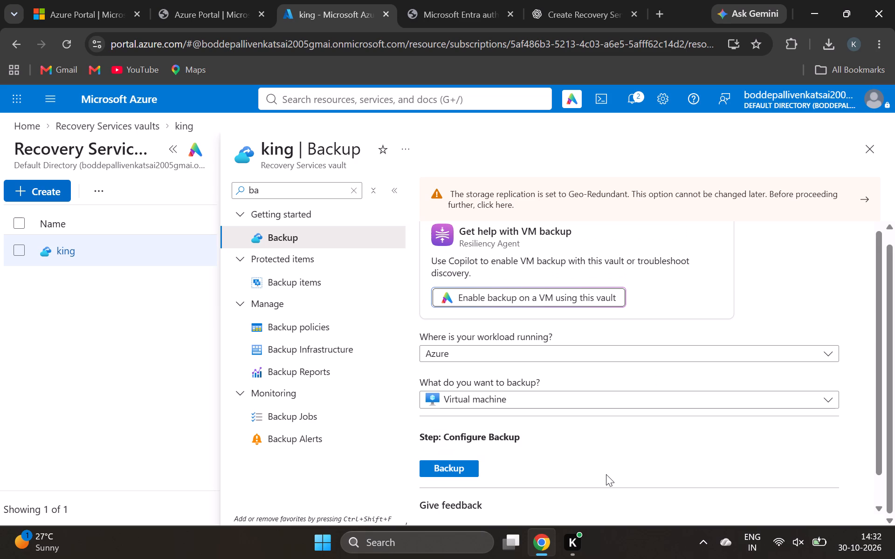
scroll(606, 474, down, 2)
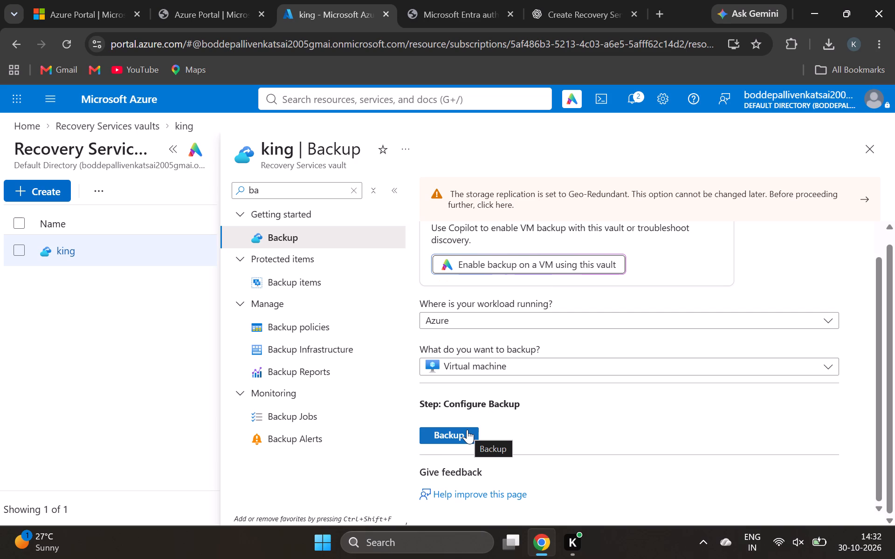
click(467, 429)
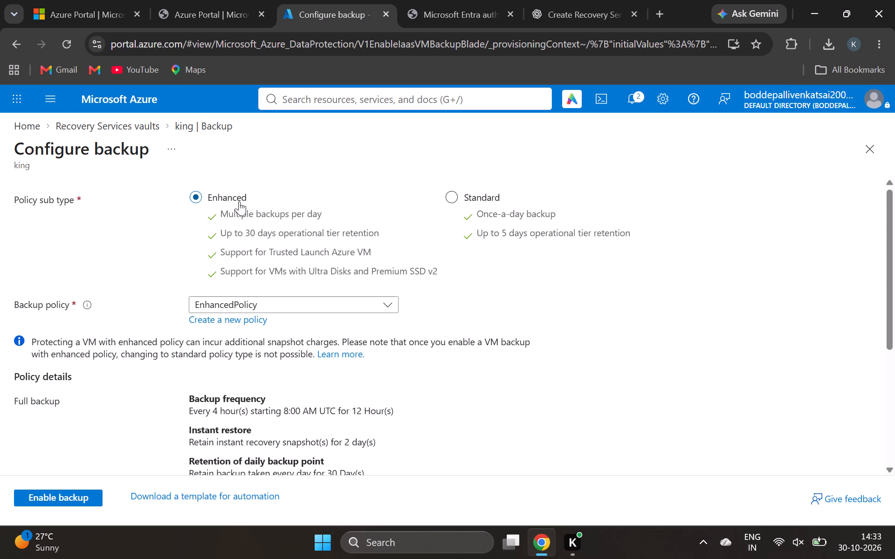
Examine the reopened configuration's policy sub types, backup policy, policy details, consistency type and virtual machines section.
scroll(208, 146, down, 2)
scroll(166, 228, up, 1)
scroll(156, 318, down, 3)
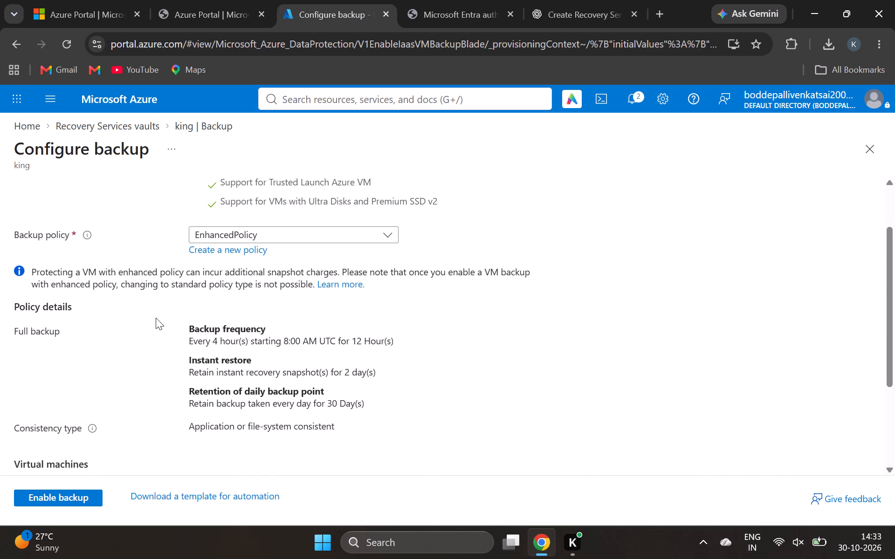
scroll(156, 318, down, 2)
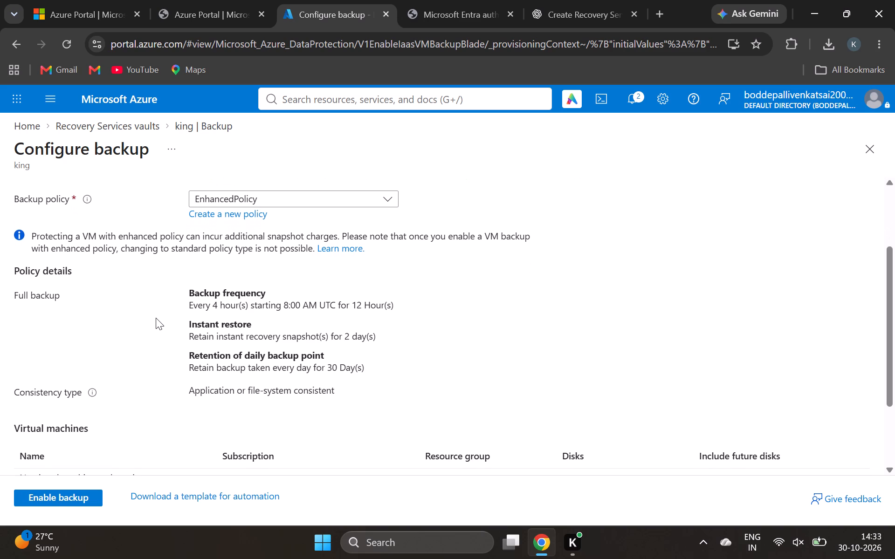
scroll(156, 318, down, 1)
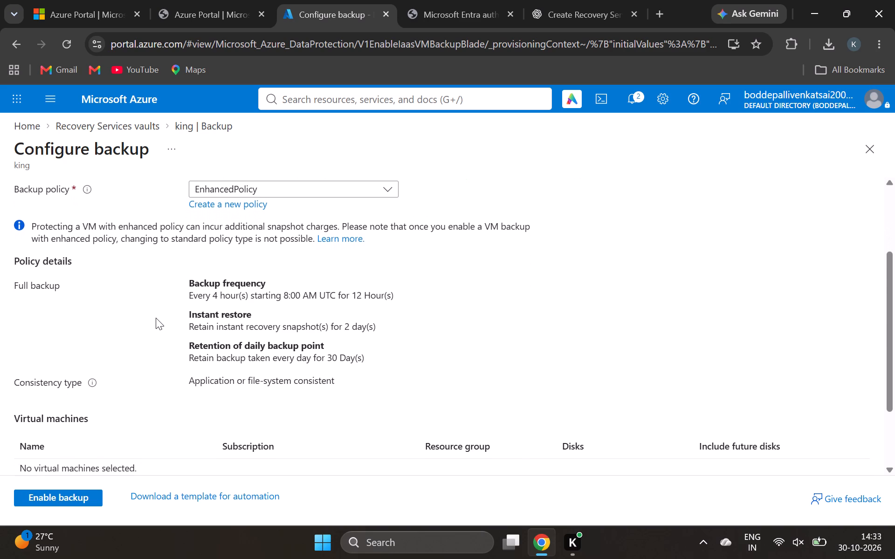
scroll(156, 318, down, 2)
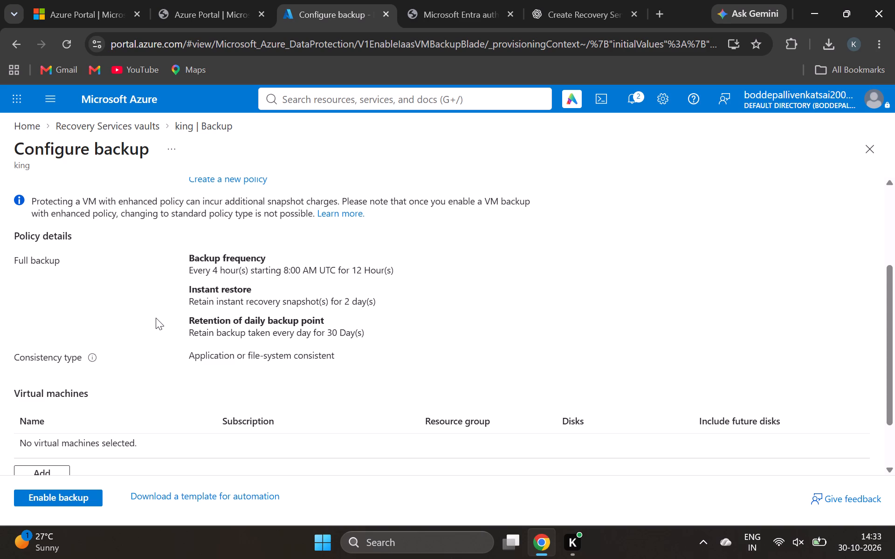
scroll(156, 318, down, 1)
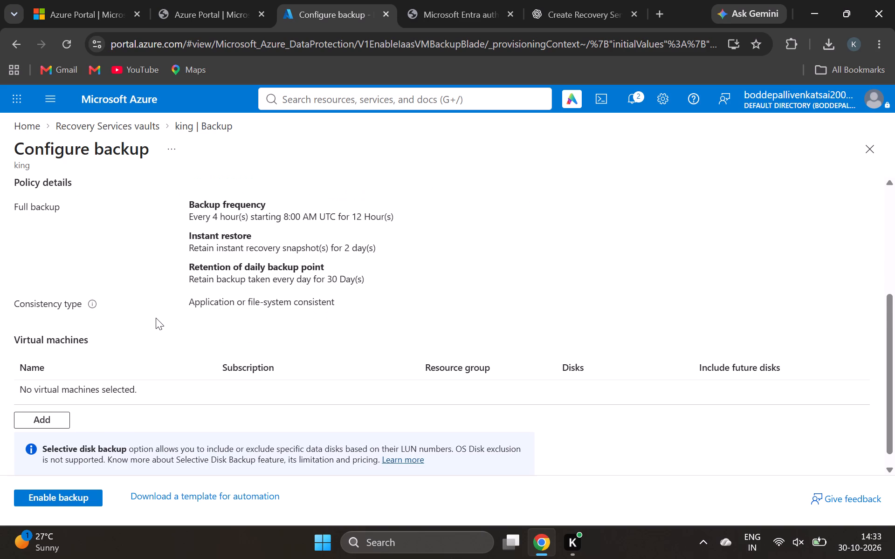
scroll(156, 318, down, 2)
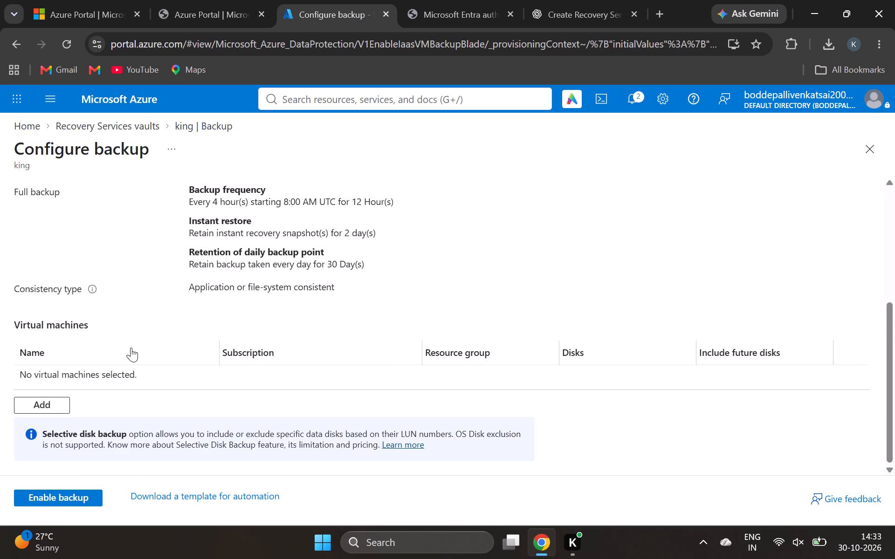
scroll(131, 348, up, 2)
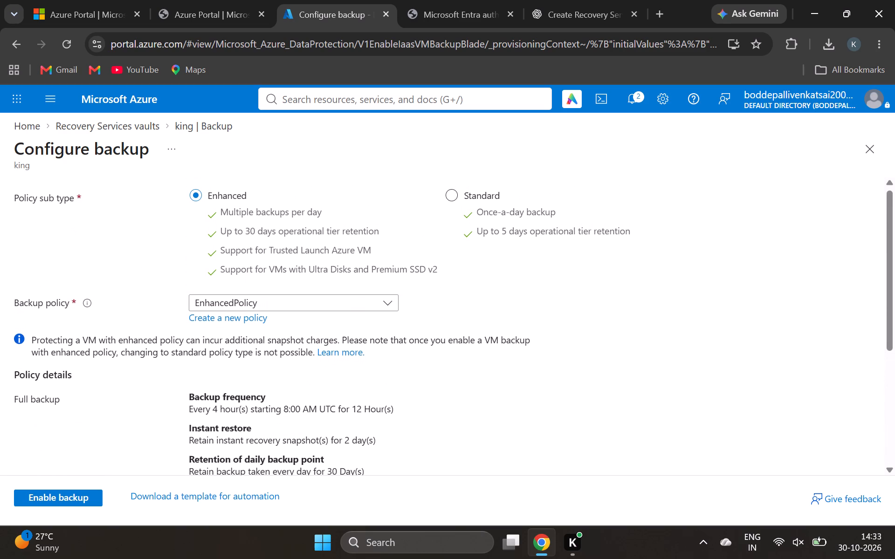
Check the backup policy selection and look over the policy sub types and virtual machines section again.
click(267, 297)
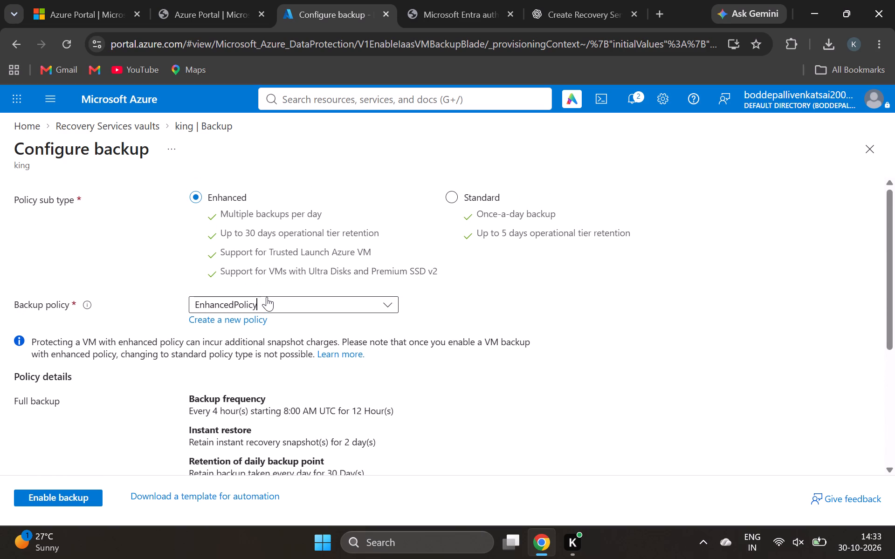
click(262, 317)
scroll(262, 317, up, 1)
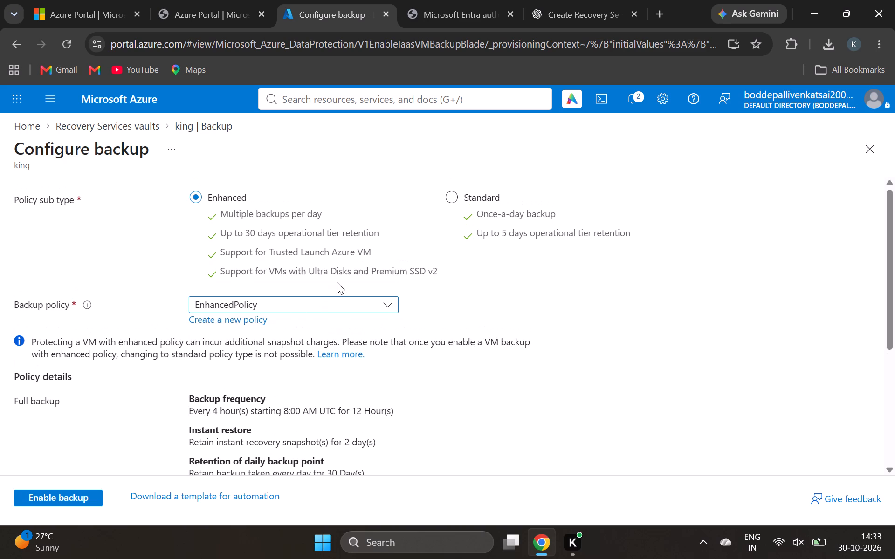
click(413, 214)
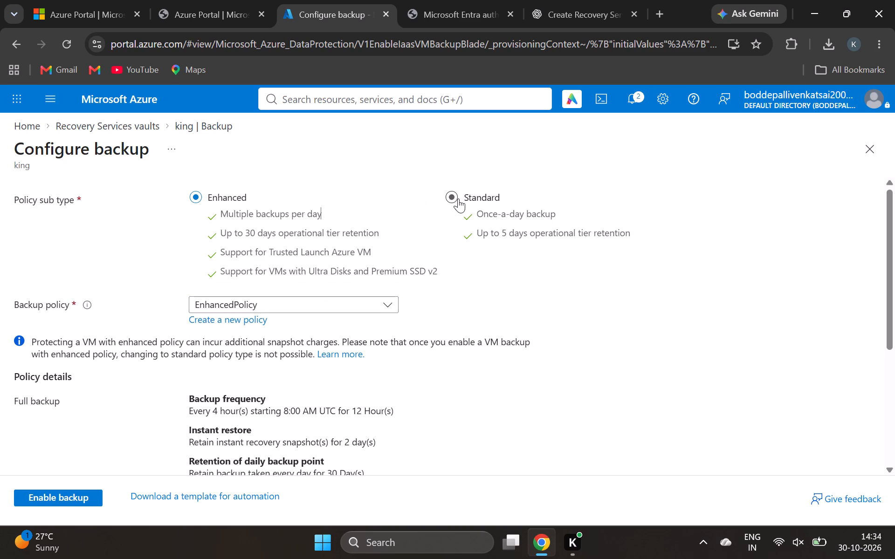
scroll(408, 283, down, 3)
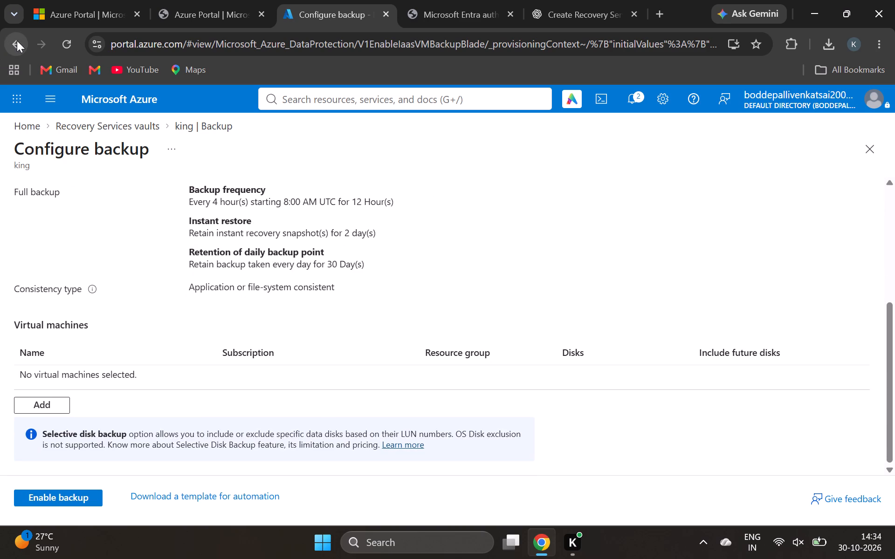
Go back to the vault king's Backup page and examine its workload location, backup type and Configure Backup sections.
click(17, 41)
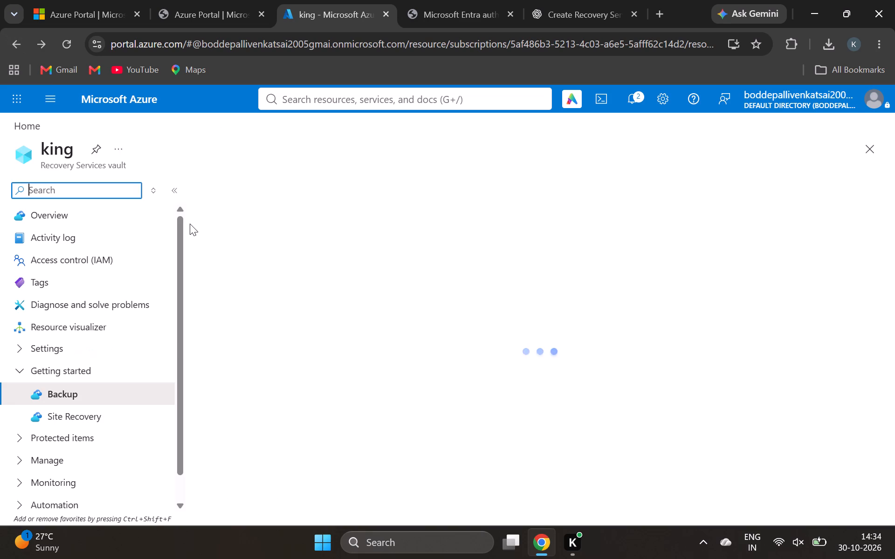
scroll(224, 288, down, 1)
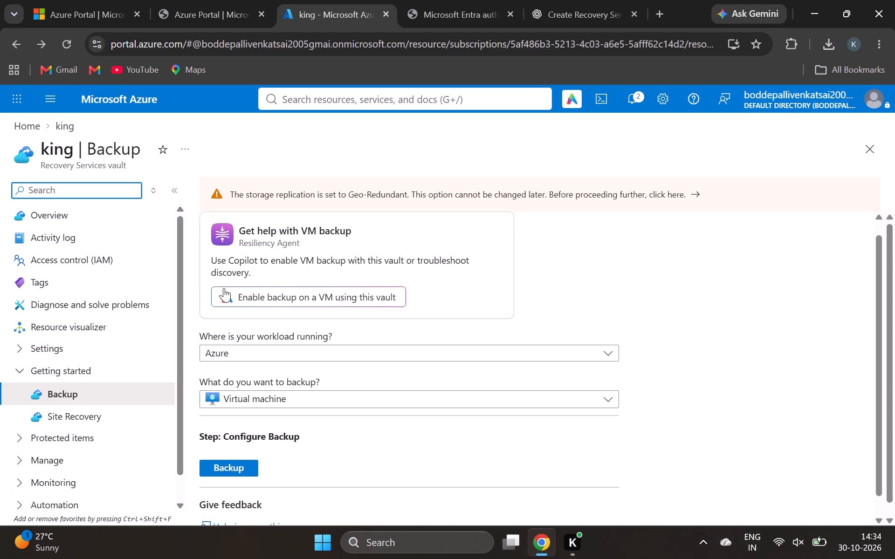
scroll(260, 251, down, 2)
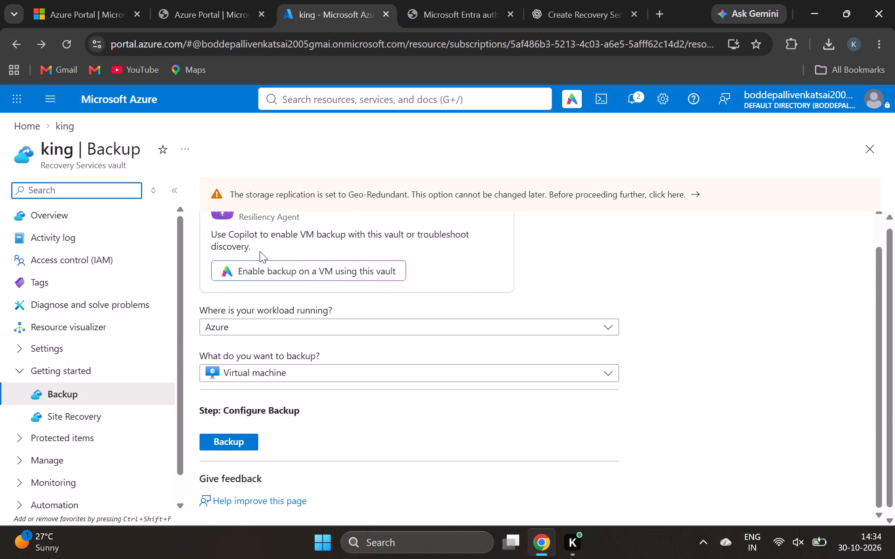
scroll(297, 346, down, 1)
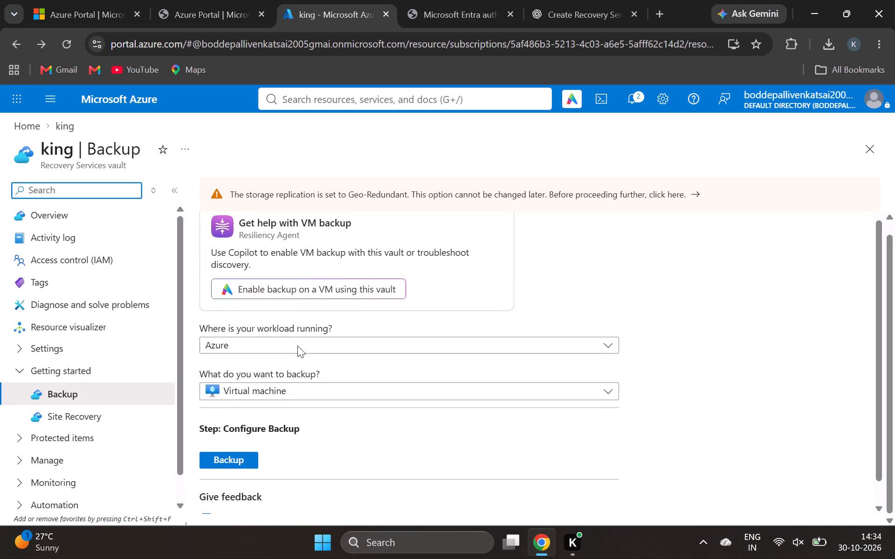
scroll(297, 346, up, 3)
scroll(297, 346, down, 3)
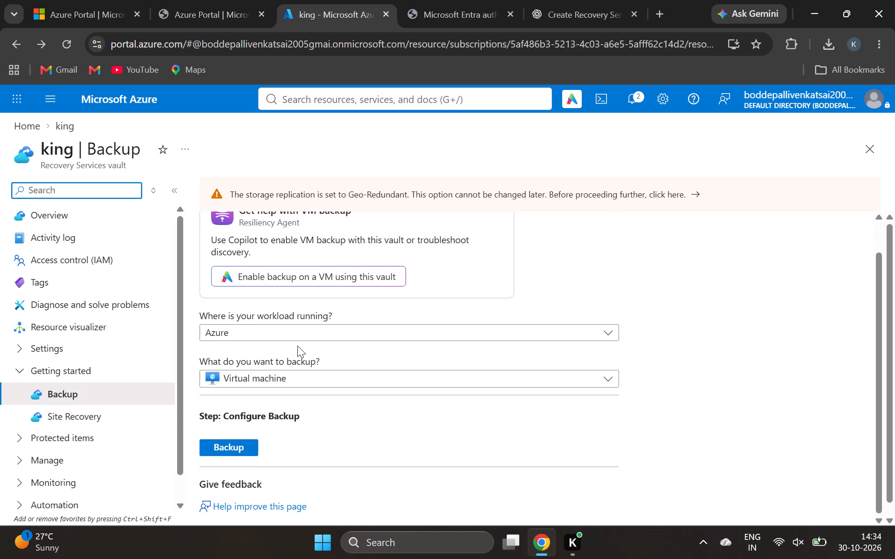
scroll(297, 346, down, 2)
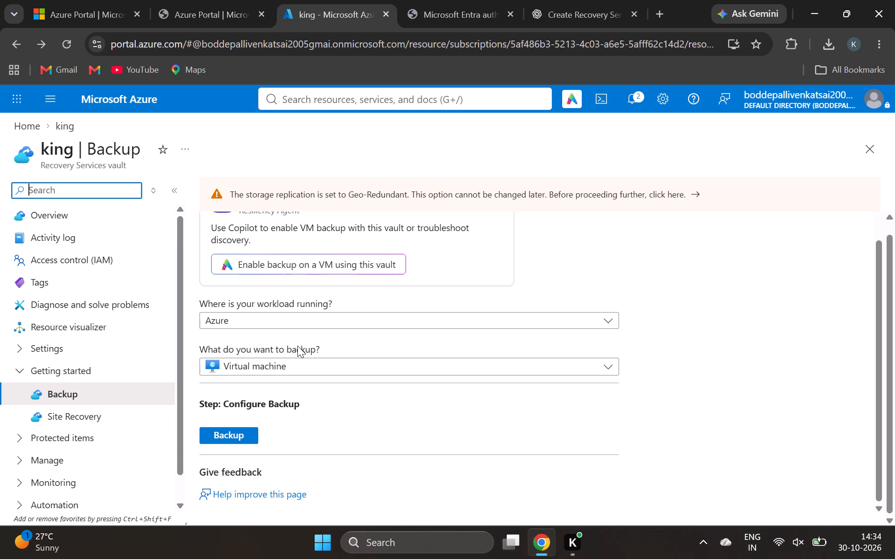
Open a new browser tab.
click(657, 15)
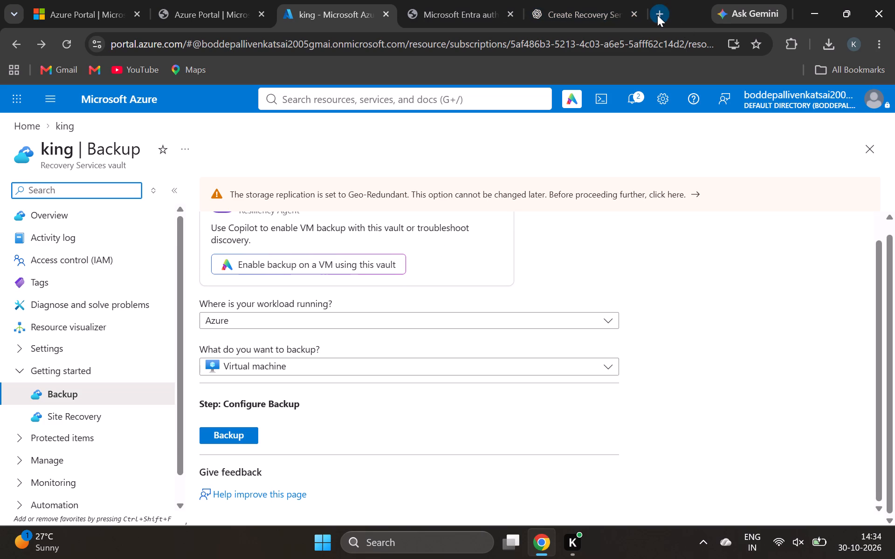
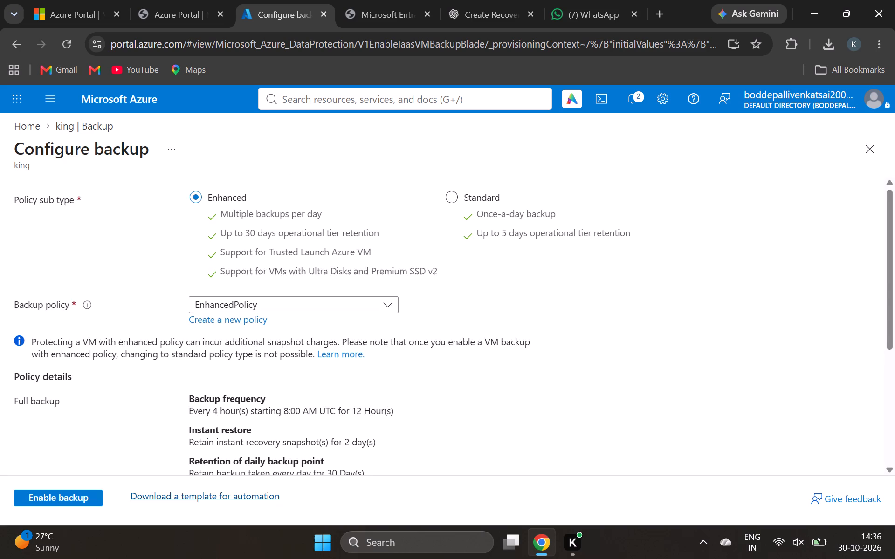
Start creating a new backup policy for Azure virtual machines under the Enhanced policy sub type.
scroll(172, 416, down, 3)
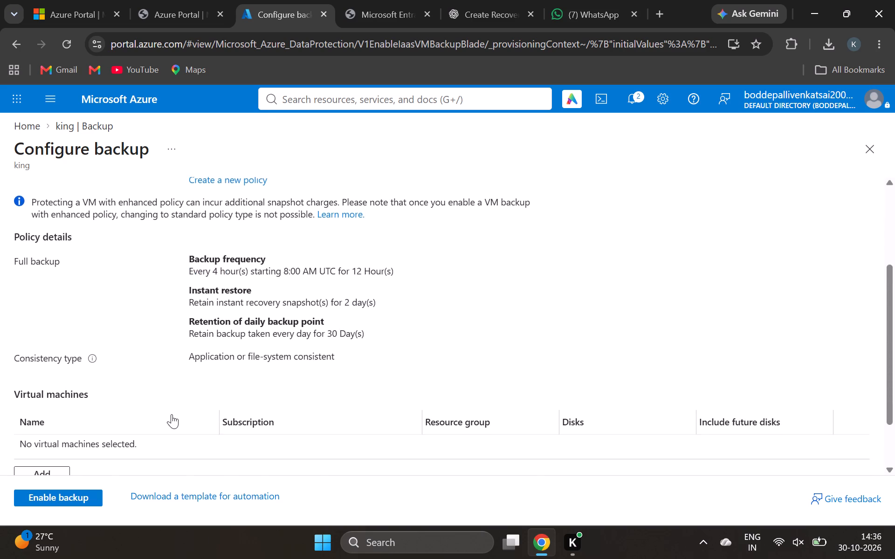
scroll(172, 414, down, 1)
scroll(172, 414, up, 3)
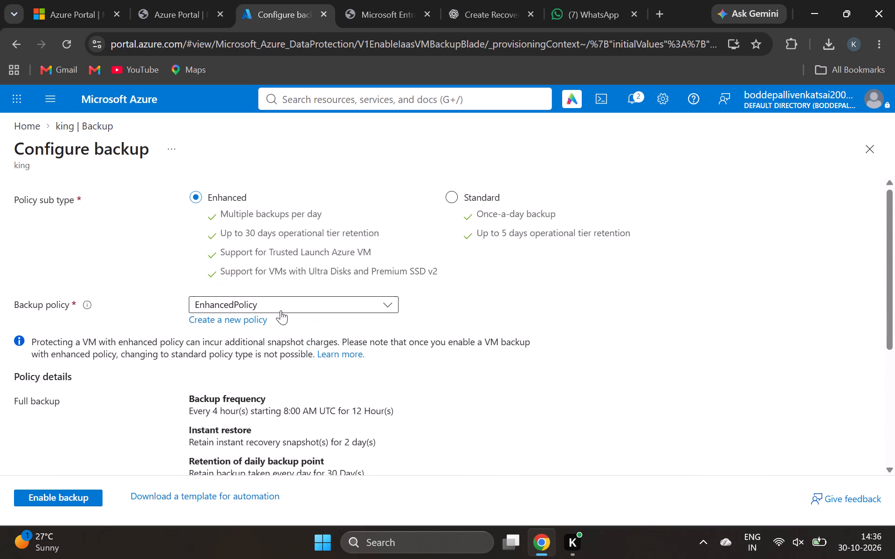
click(251, 320)
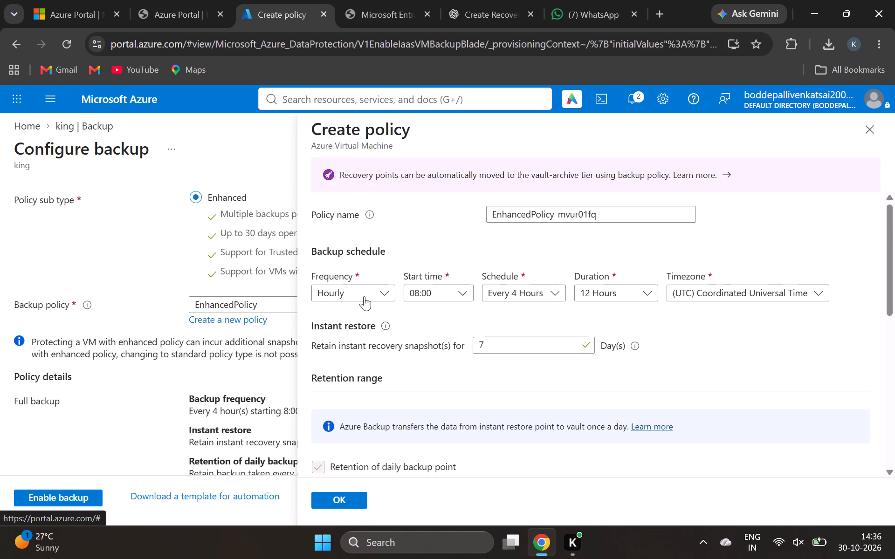